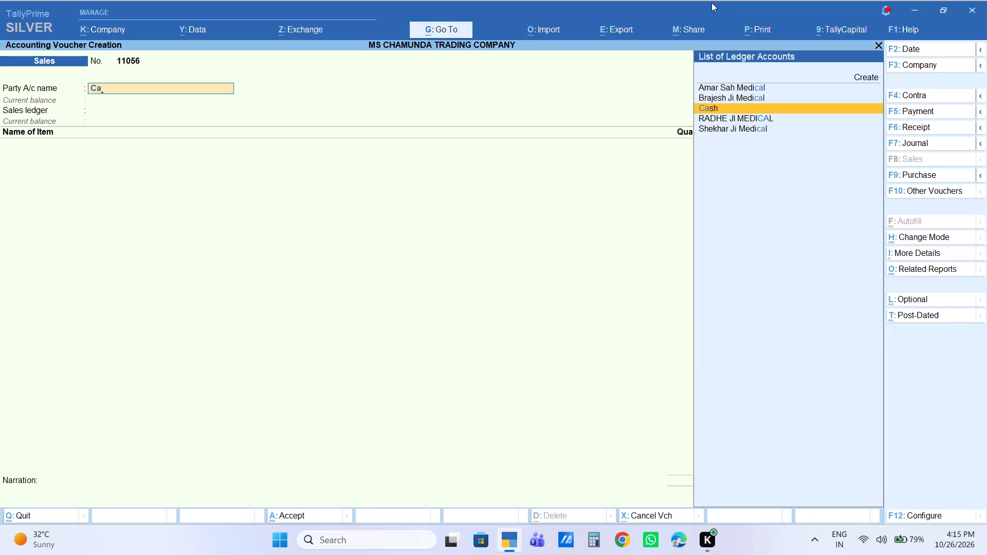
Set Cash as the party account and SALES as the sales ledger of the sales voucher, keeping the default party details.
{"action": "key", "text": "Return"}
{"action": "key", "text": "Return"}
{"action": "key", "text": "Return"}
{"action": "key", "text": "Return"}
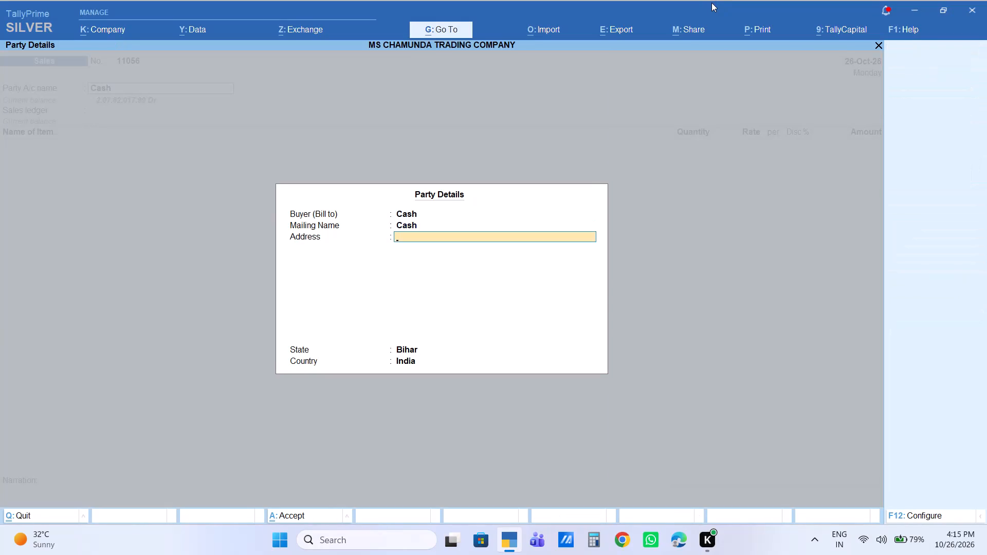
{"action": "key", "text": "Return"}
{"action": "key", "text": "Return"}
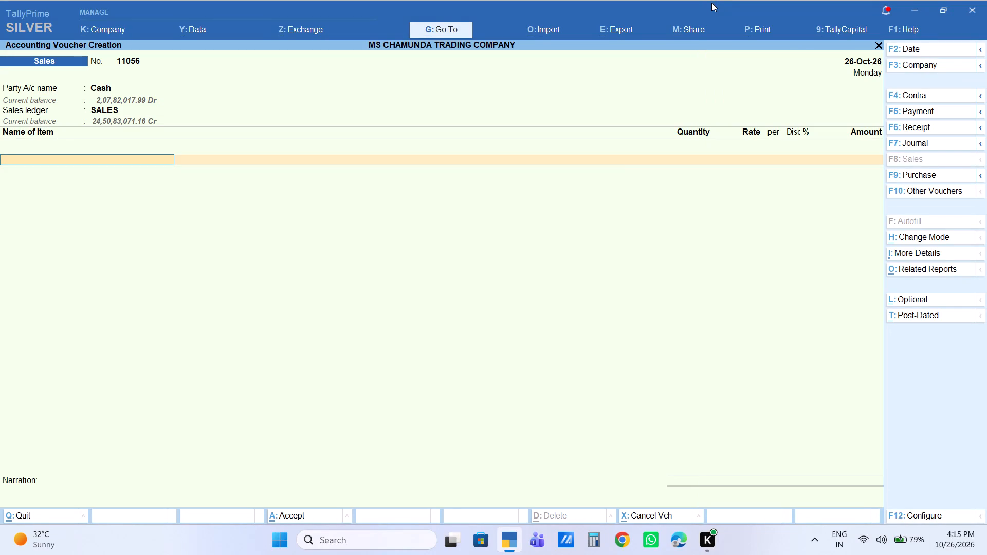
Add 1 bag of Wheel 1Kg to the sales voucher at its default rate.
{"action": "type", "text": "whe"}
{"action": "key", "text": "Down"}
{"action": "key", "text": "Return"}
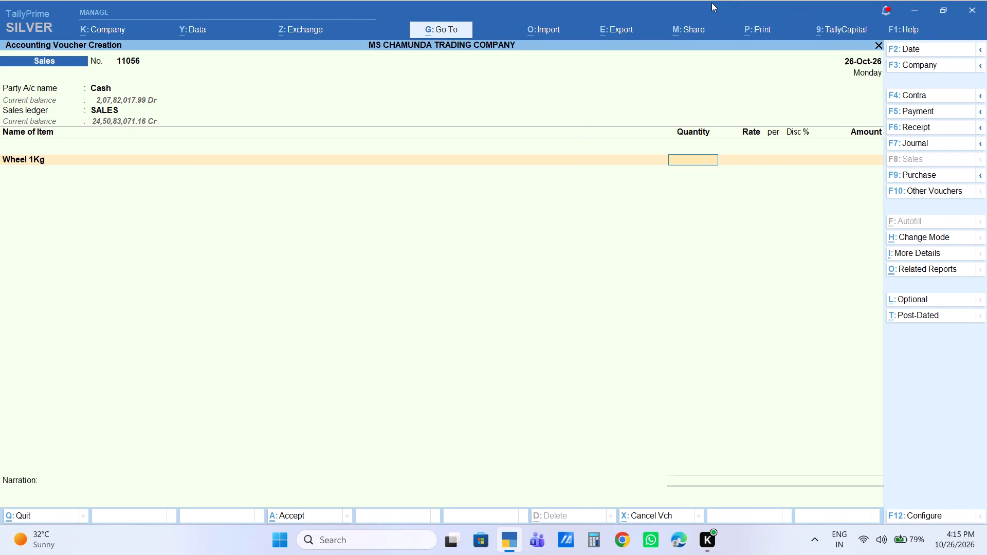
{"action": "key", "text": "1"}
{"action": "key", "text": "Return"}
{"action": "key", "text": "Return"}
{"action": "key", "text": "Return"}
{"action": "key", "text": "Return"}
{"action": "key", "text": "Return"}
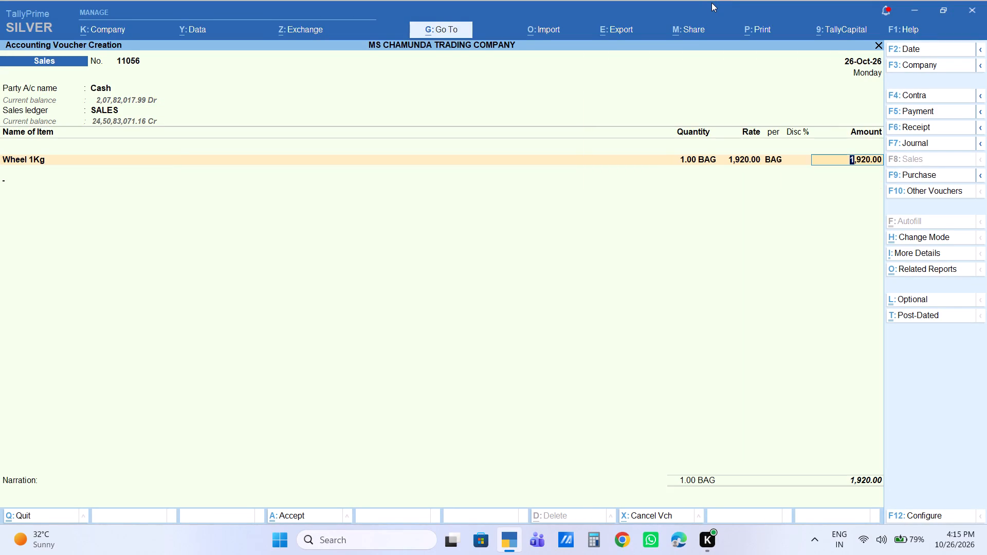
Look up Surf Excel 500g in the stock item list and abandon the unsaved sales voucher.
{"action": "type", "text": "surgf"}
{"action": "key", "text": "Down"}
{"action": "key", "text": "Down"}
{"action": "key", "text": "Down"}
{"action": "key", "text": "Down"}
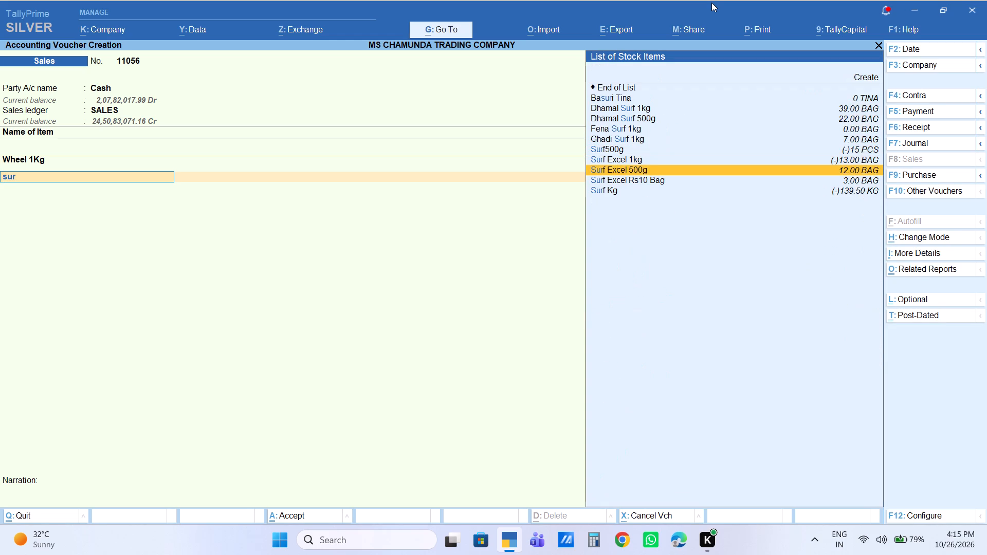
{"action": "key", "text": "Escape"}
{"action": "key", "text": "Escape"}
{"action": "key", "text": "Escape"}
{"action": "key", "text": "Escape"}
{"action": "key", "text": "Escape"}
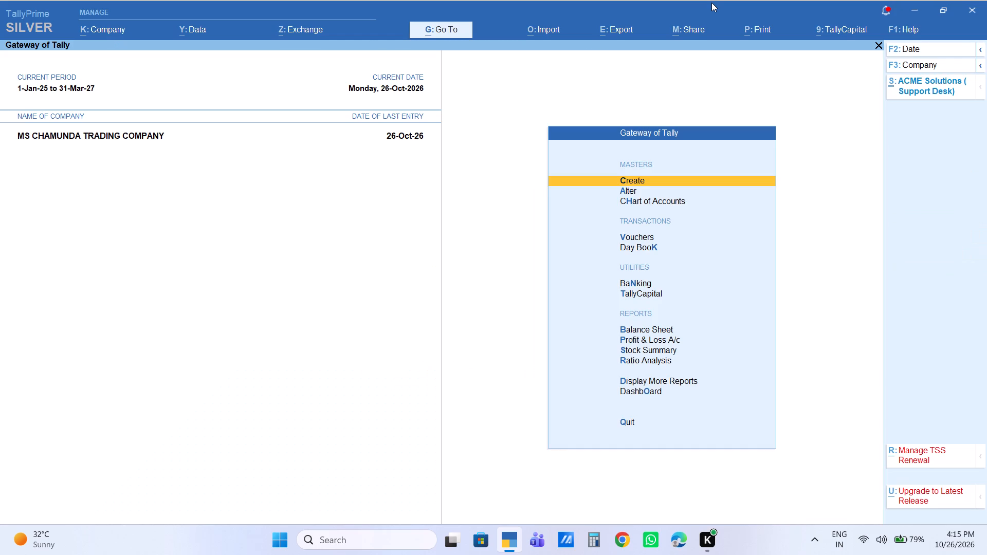
Check the pending bills of SUNIL JI BROKER through a Cash payment voucher and leave it unsaved.
{"action": "key", "text": "Down"}
{"action": "key", "text": "Down"}
{"action": "key", "text": "Down"}
{"action": "key", "text": "Return"}
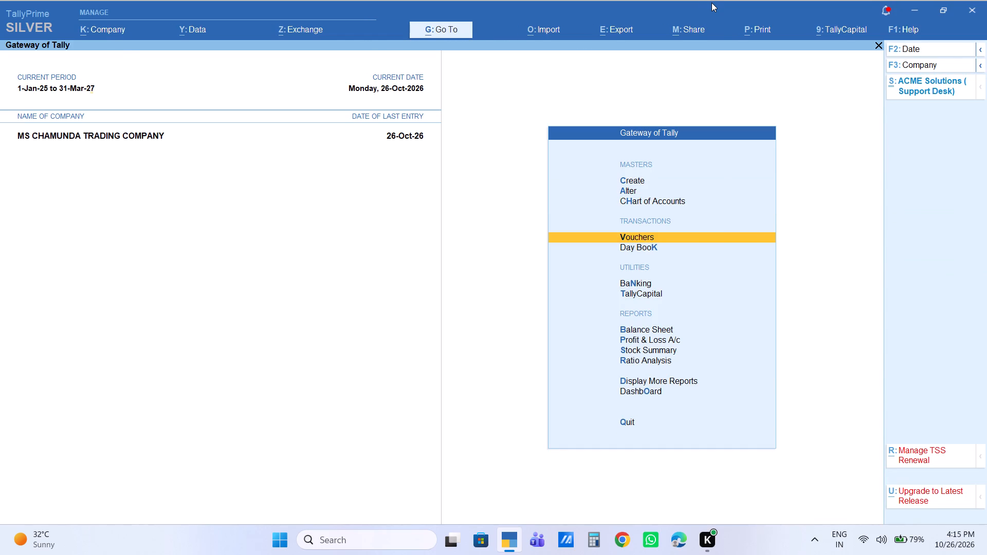
{"action": "key", "text": "F5"}
{"action": "type", "text": "cas"}
{"action": "key", "text": "Return"}
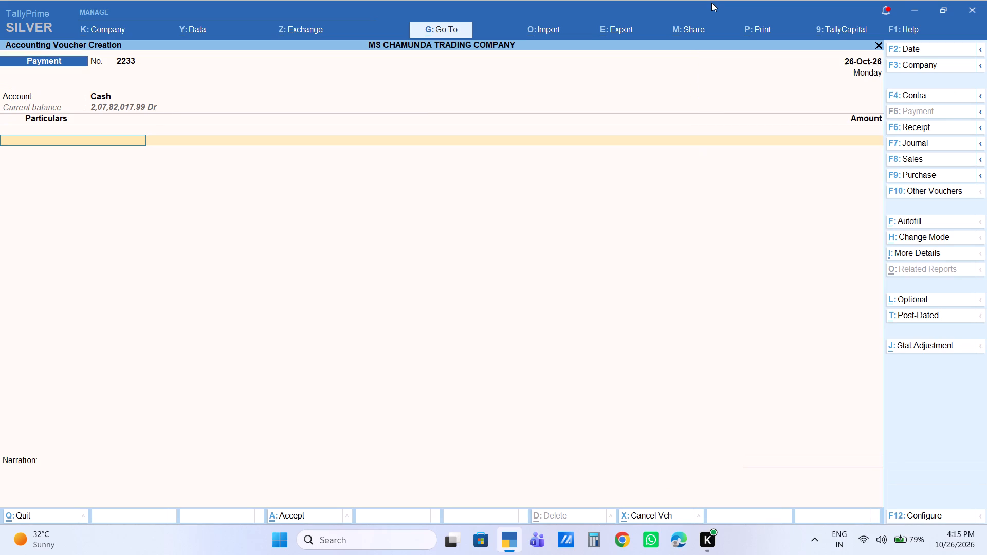
{"action": "type", "text": "sunil"}
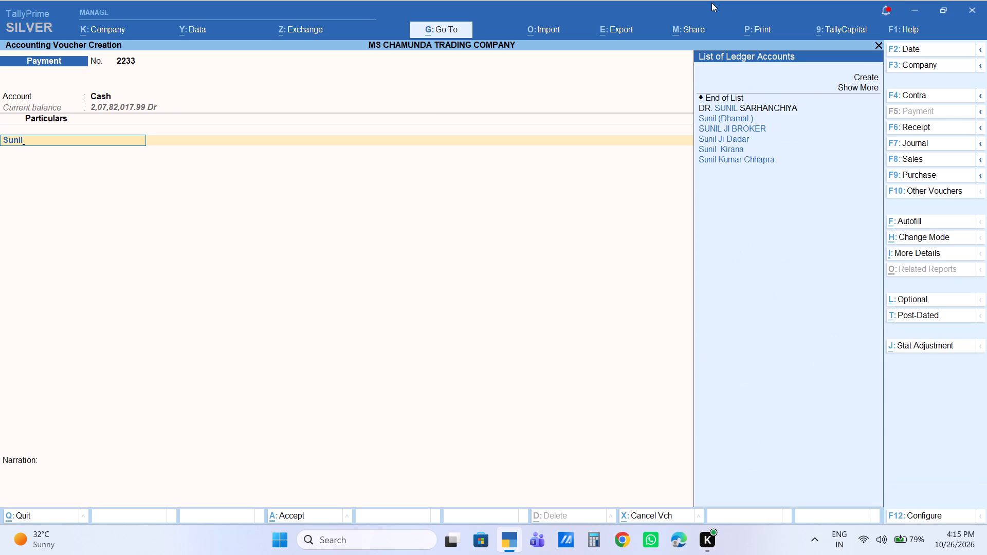
{"action": "key", "text": "Down"}
{"action": "key", "text": "Down"}
{"action": "key", "text": "Down"}
{"action": "key", "text": "Up"}
{"action": "key", "text": "Return"}
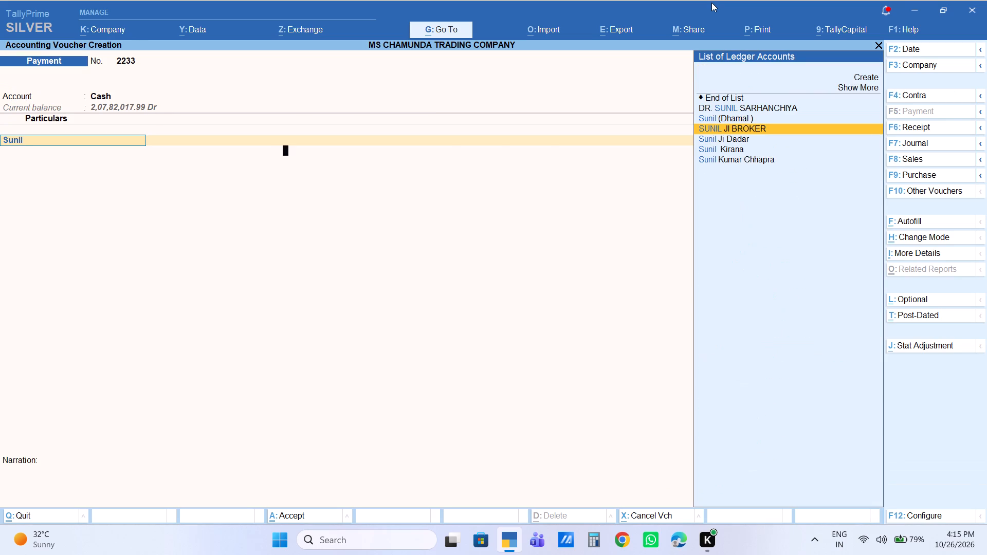
{"action": "key", "text": "Return"}
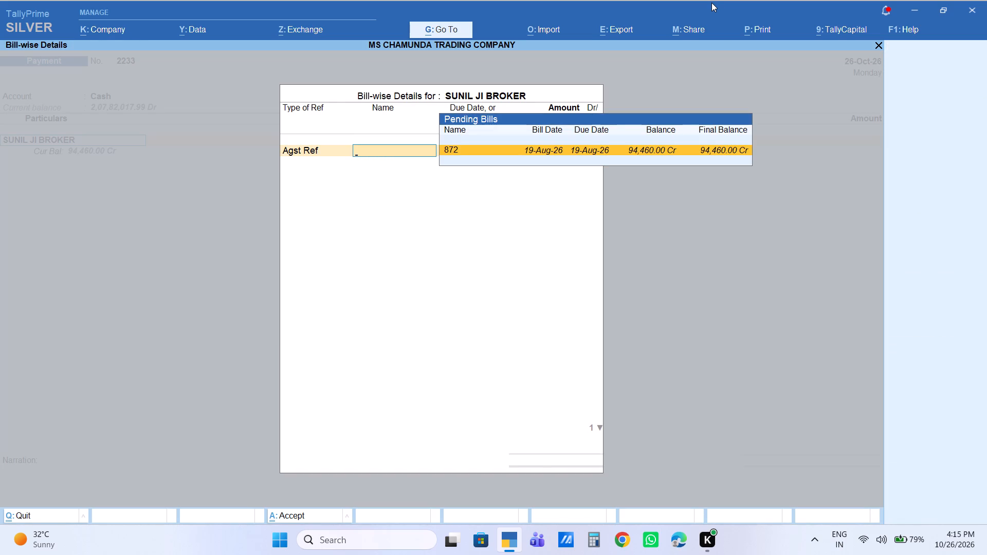
{"action": "key", "text": "Escape"}
{"action": "key", "text": "Escape"}
{"action": "key", "text": "Escape"}
{"action": "key", "text": "Escape"}
{"action": "key", "text": "Escape"}
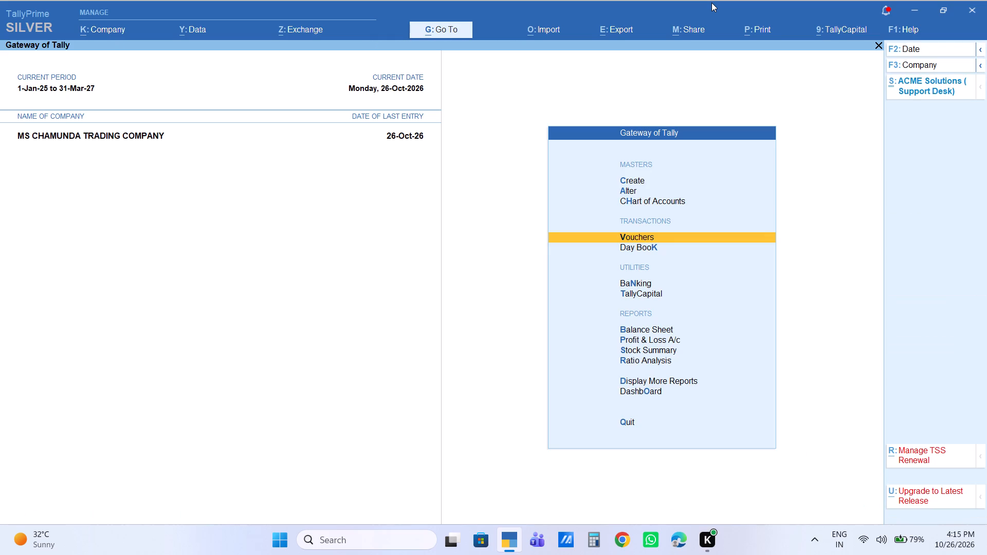
{"action": "type", "text": "dalsunil"}
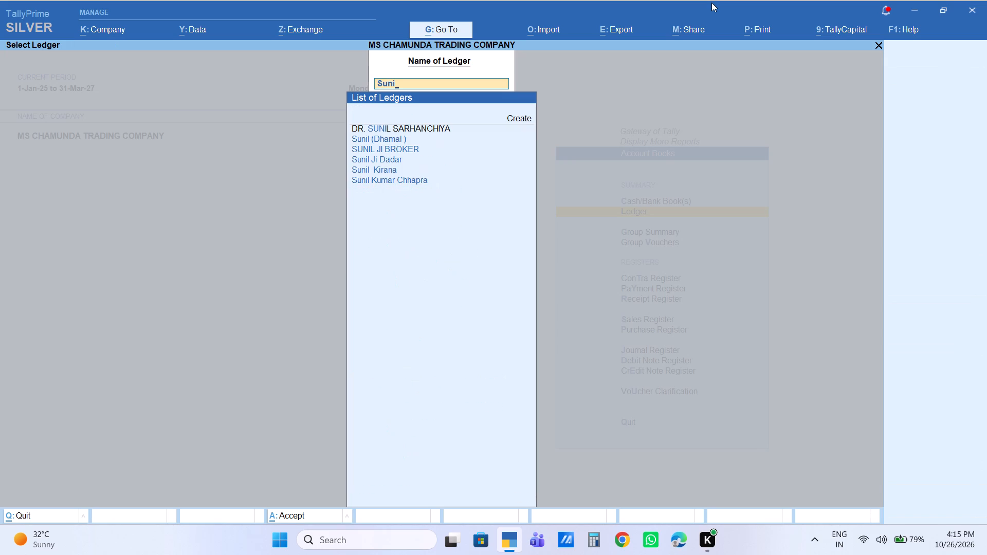
{"action": "key", "text": "Down"}
{"action": "key", "text": "Down"}
{"action": "key", "text": "Return"}
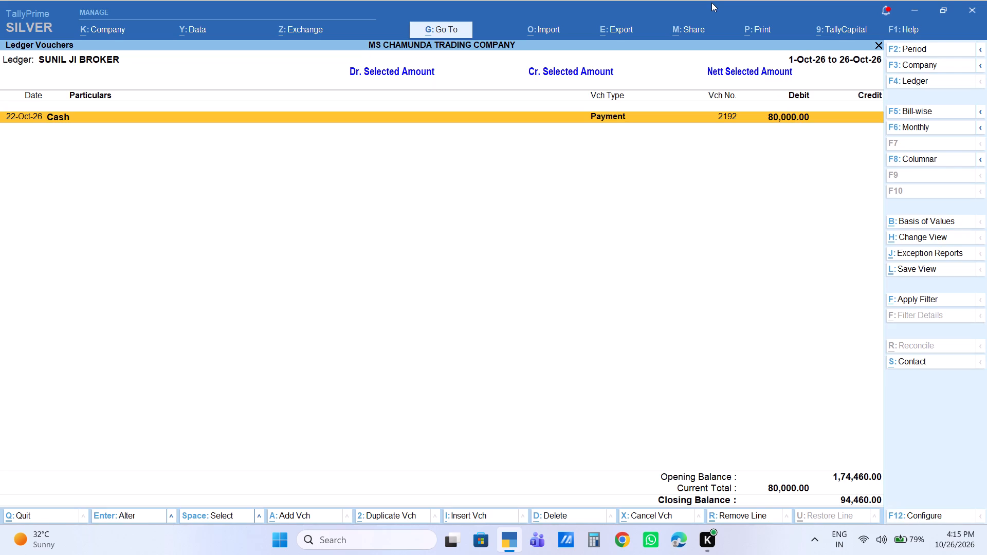
{"action": "key", "text": "Escape"}
{"action": "key", "text": "Escape"}
{"action": "key", "text": "Escape"}
{"action": "key", "text": "Escape"}
{"action": "key", "text": "Escape"}
{"action": "key", "text": "Escape"}
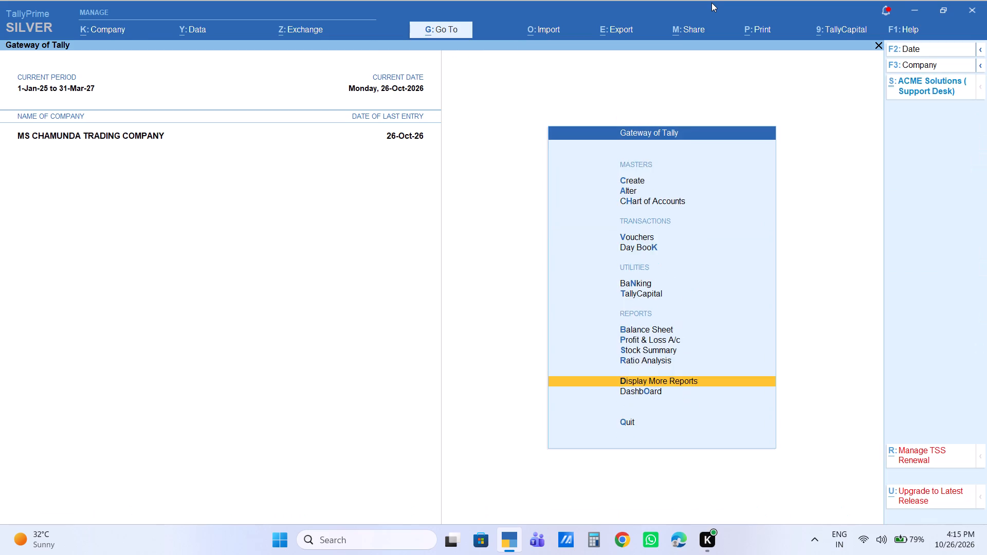
{"action": "key", "text": "Escape"}
Open the stock item monthly summary for Tulsiphool 26kg from the inventory books.
{"action": "type", "text": "di"}
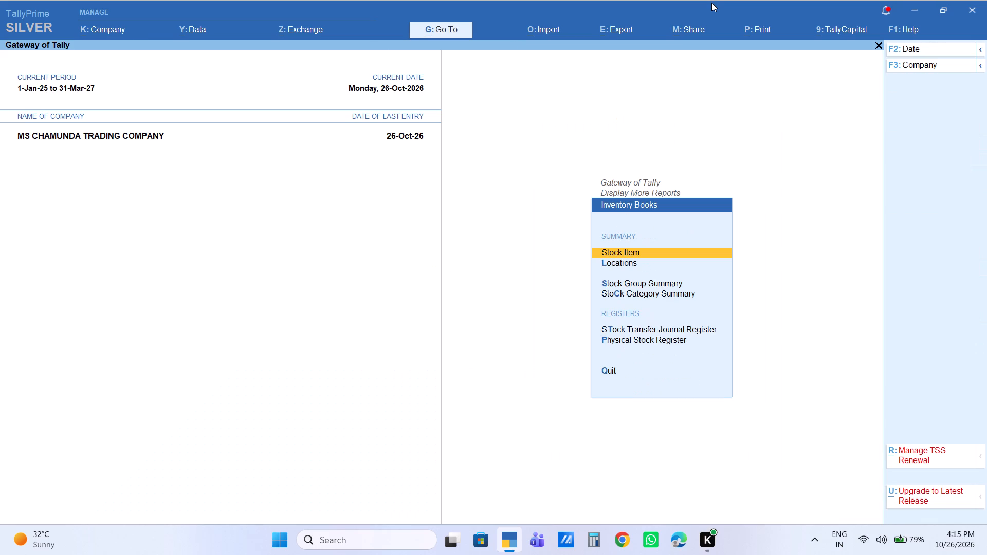
{"action": "key", "text": "Return"}
{"action": "type", "text": "sunil"}
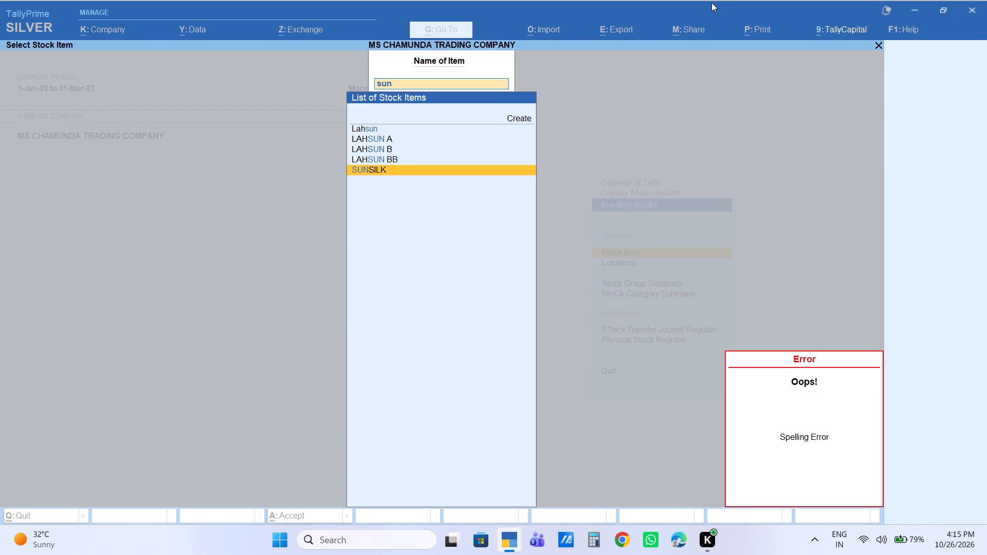
{"action": "key", "text": "BackSpace"}
{"action": "key", "text": "BackSpace"}
{"action": "key", "text": "BackSpace"}
{"action": "key", "text": "BackSpace"}
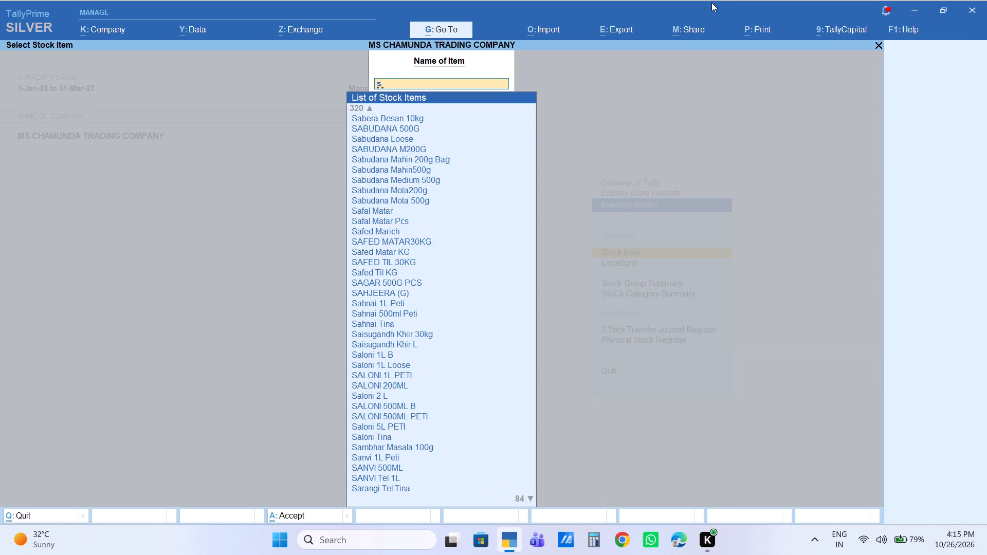
{"action": "type", "text": "tulsi"}
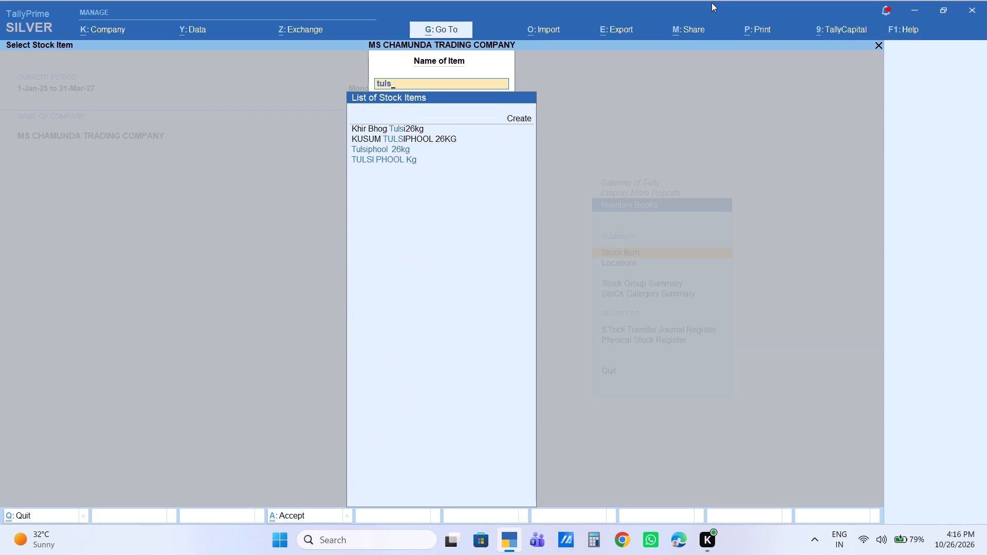
{"action": "key", "text": "Down"}
{"action": "key", "text": "Return"}
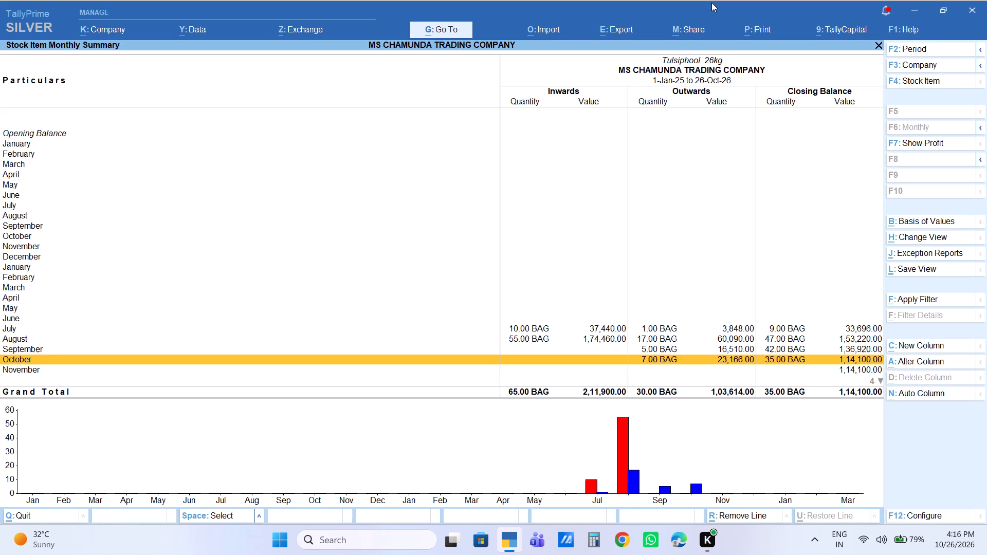
Examine the August sales and purchase vouchers of Tulsiphool 26kg and return to the Gateway of Tally.
{"action": "key", "text": "Up"}
{"action": "key", "text": "Up"}
{"action": "key", "text": "Return"}
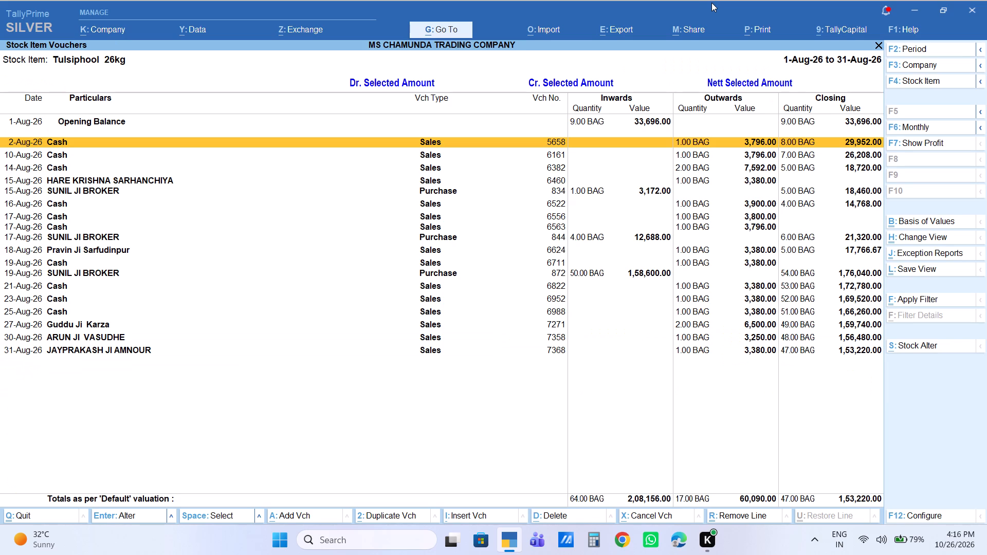
{"action": "key", "text": "Down"}
{"action": "key", "text": "Down"}
{"action": "key", "text": "Down"}
{"action": "key", "text": "Down"}
{"action": "key", "text": "Down"}
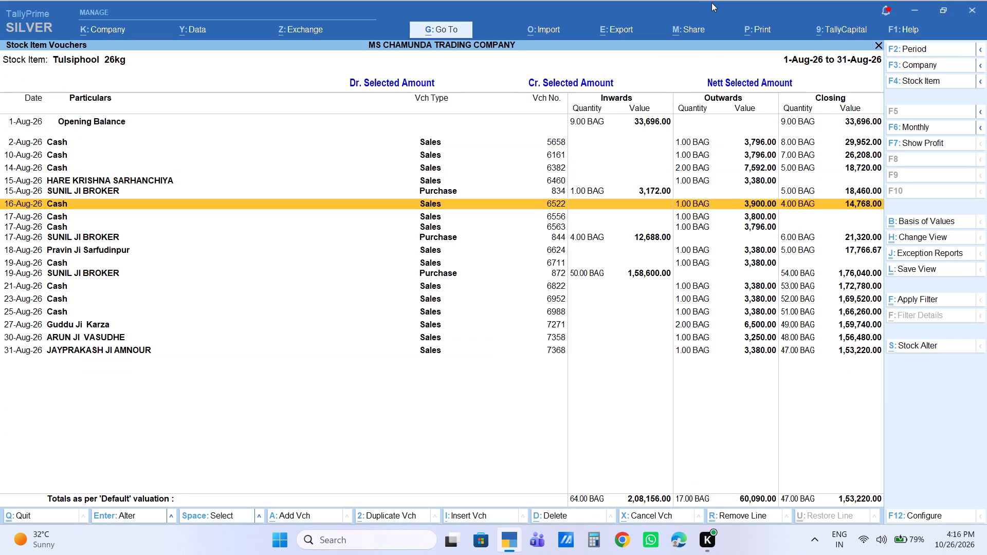
{"action": "key", "text": "Down"}
{"action": "key", "text": "Down"}
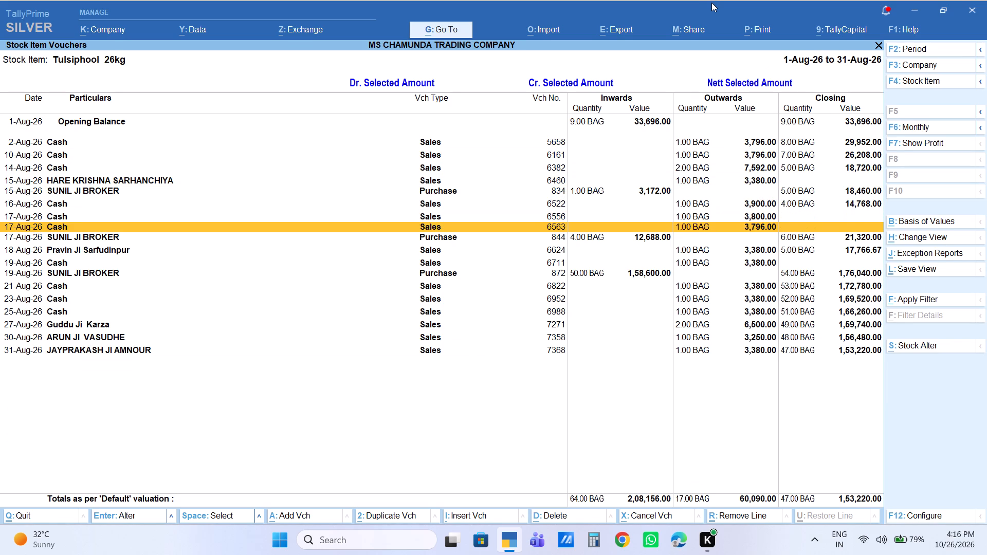
{"action": "key", "text": "Down"}
{"action": "key", "text": "Down"}
{"action": "key", "text": "Down"}
{"action": "key", "text": "Escape"}
{"action": "key", "text": "Escape"}
{"action": "key", "text": "Escape"}
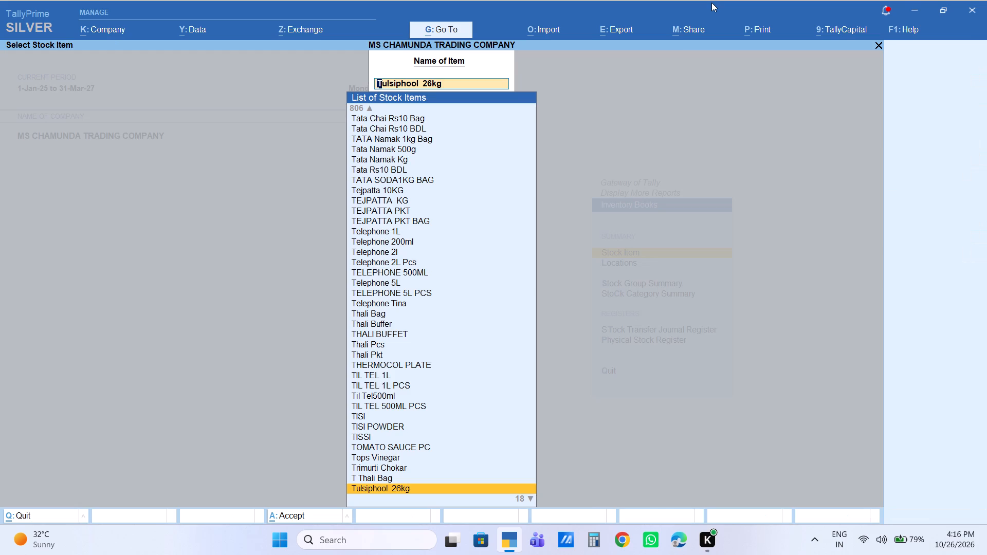
{"action": "key", "text": "Escape"}
{"action": "key", "text": "Escape"}
{"action": "key", "text": "Escape"}
{"action": "key", "text": "Escape"}
{"action": "key", "text": "Escape"}
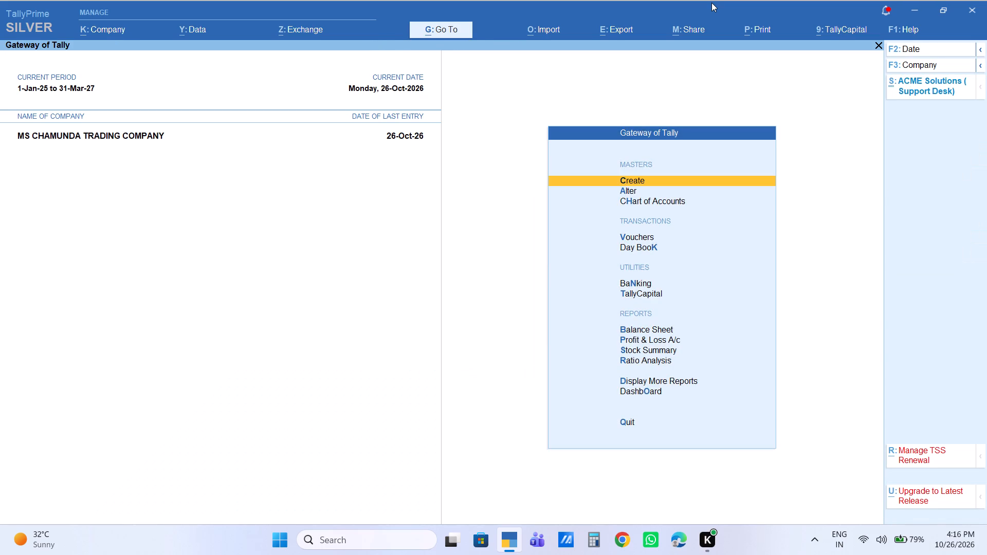
Check the pending bills of PRABHU AGRO through a Cash payment voucher and leave it unsaved.
{"action": "key", "text": "v"}
{"action": "type", "text": "cas"}
{"action": "key", "text": "Return"}
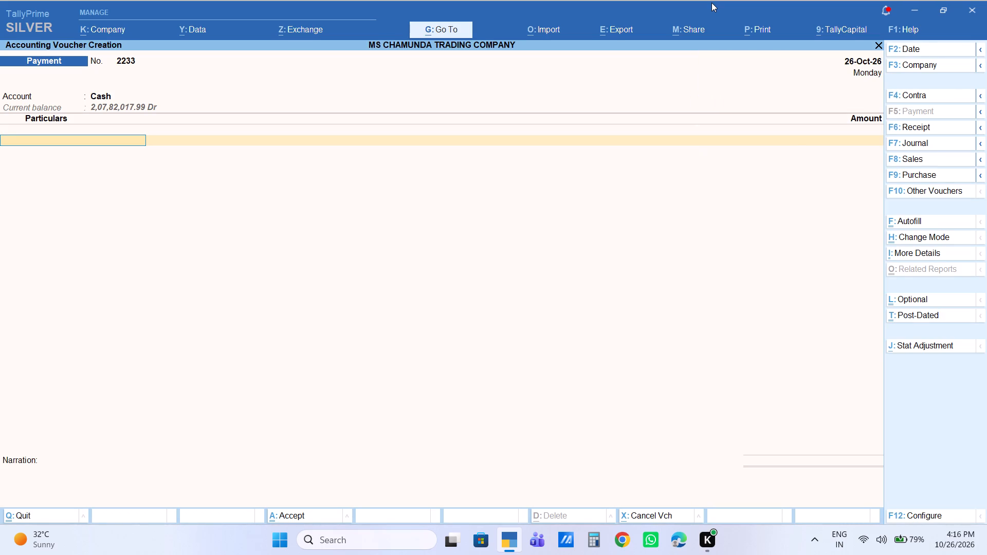
{"action": "type", "text": "prabhu"}
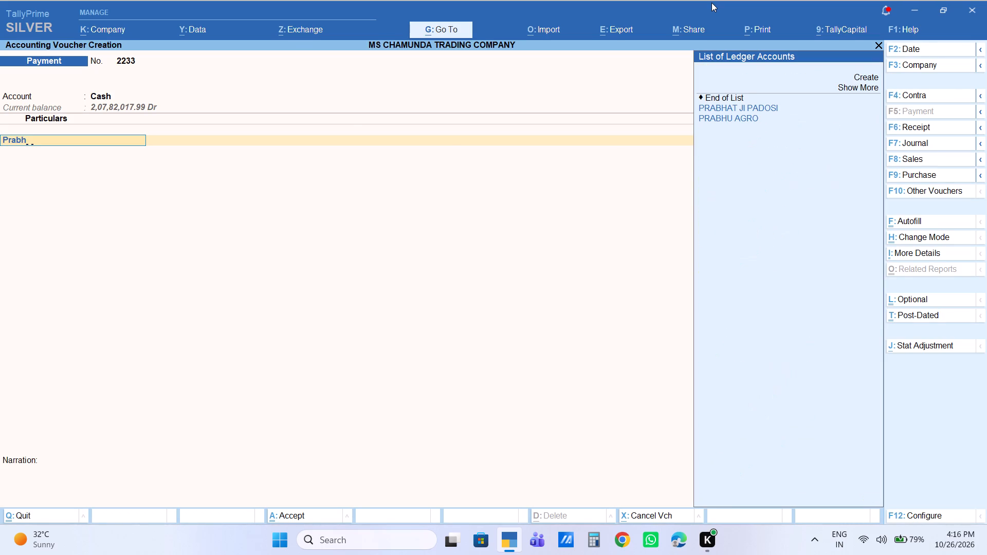
{"action": "key", "text": "Return"}
{"action": "key", "text": "Return"}
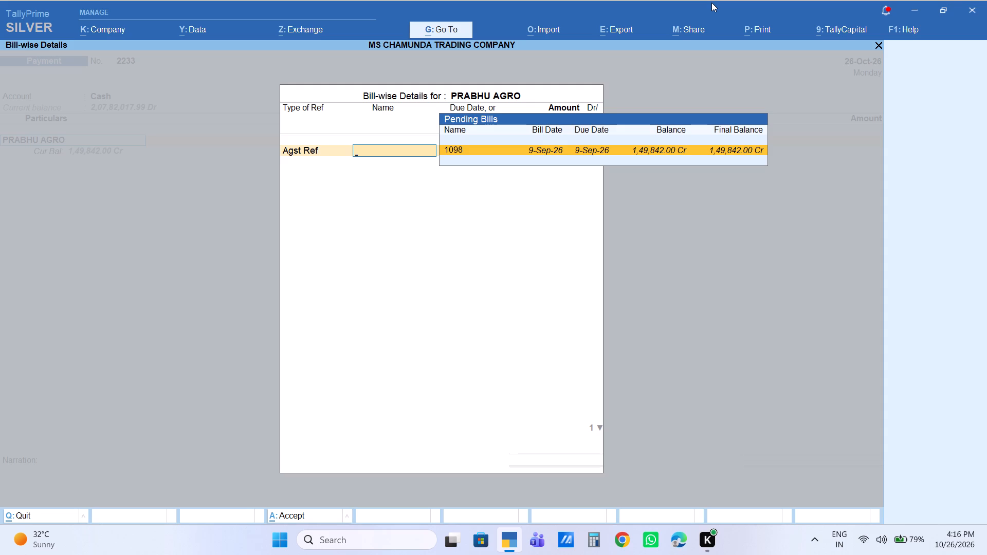
{"action": "key", "text": "Escape"}
{"action": "key", "text": "Escape"}
{"action": "key", "text": "Escape"}
{"action": "key", "text": "Escape"}
{"action": "key", "text": "Escape"}
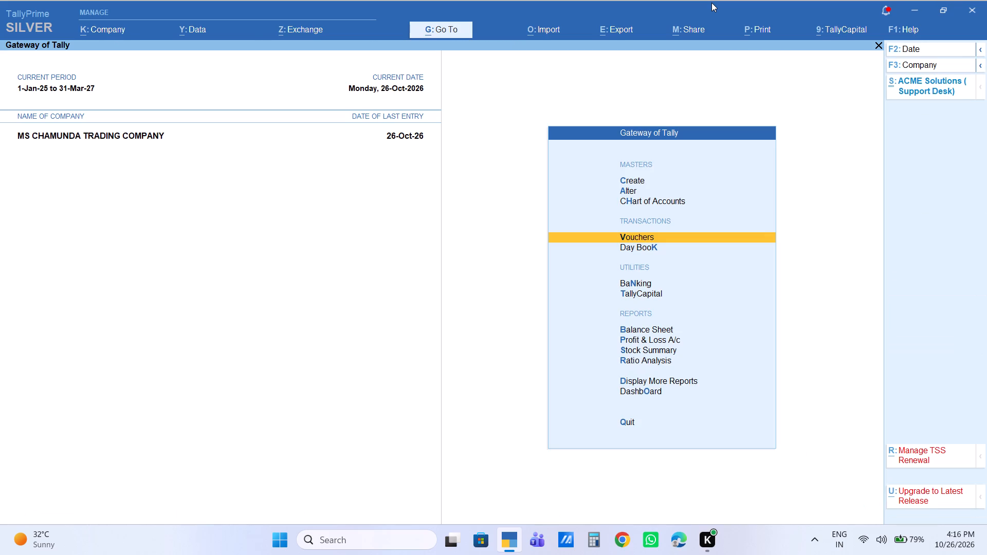
Review the PRABHU AGRO ledger and its 9-Sep-26 purchase voucher, leaving the voucher unaltered.
{"action": "type", "text": "dalprabh"}
{"action": "key", "text": "Down"}
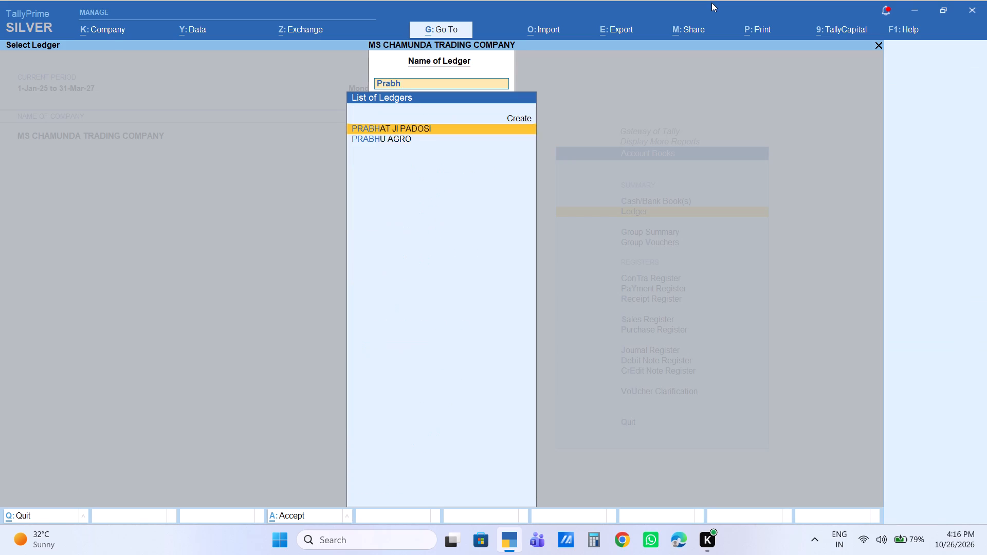
{"action": "key", "text": "Down"}
{"action": "key", "text": "Return"}
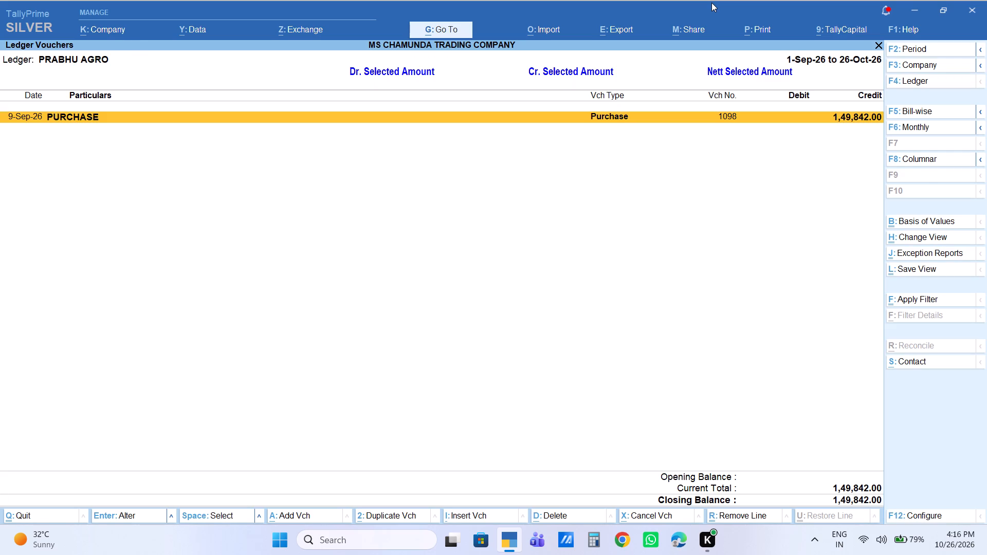
{"action": "key", "text": "Return"}
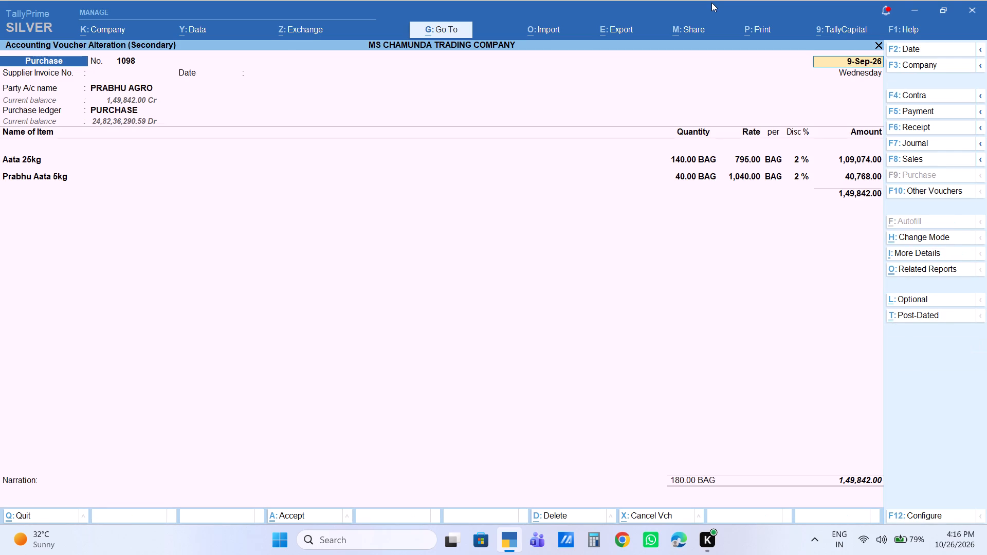
{"action": "key", "text": "Escape"}
{"action": "key", "text": "Escape"}
{"action": "key", "text": "Escape"}
{"action": "key", "text": "Escape"}
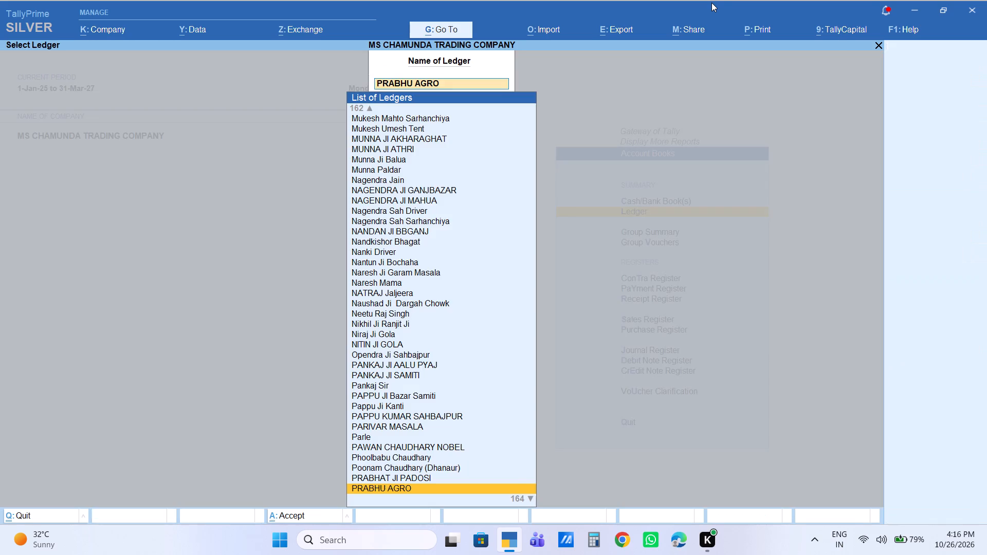
{"action": "key", "text": "Escape"}
{"action": "key", "text": "Escape"}
{"action": "key", "text": "Escape"}
{"action": "key", "text": "Escape"}
{"action": "key", "text": "Escape"}
{"action": "key", "text": "Escape"}
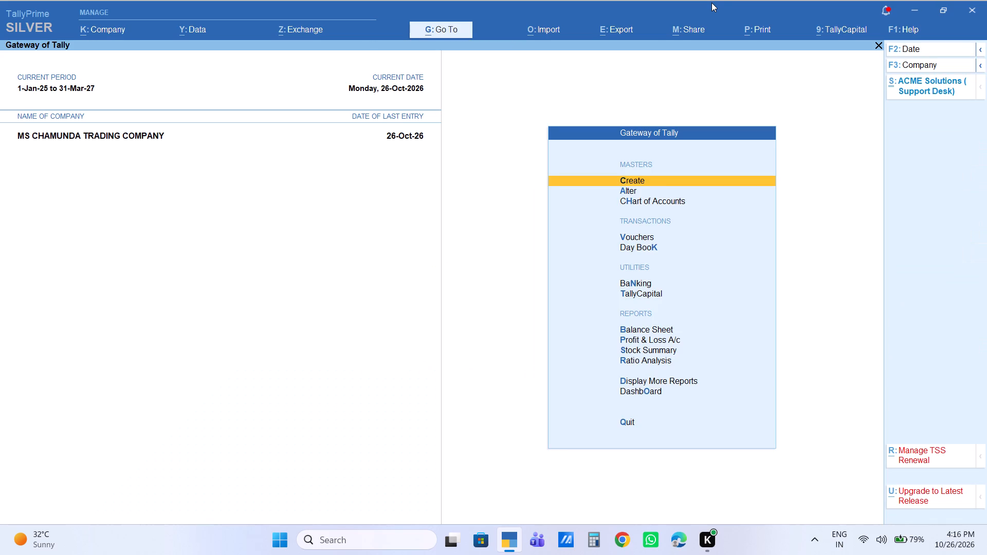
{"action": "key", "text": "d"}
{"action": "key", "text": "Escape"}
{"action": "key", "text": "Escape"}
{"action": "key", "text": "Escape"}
{"action": "type", "text": "dalsuy"}
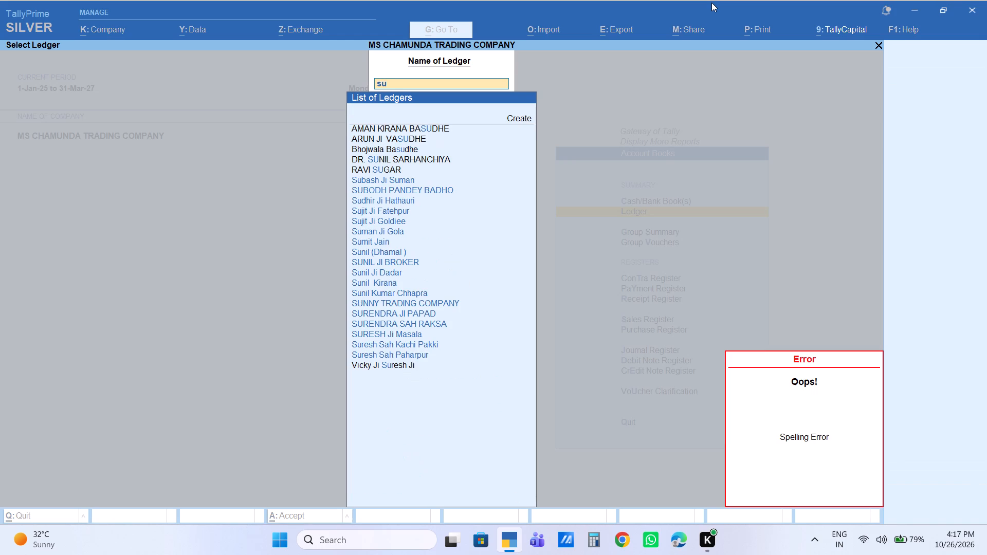
{"action": "type", "text": "ni"}
{"action": "key", "text": "Down"}
{"action": "key", "text": "Down"}
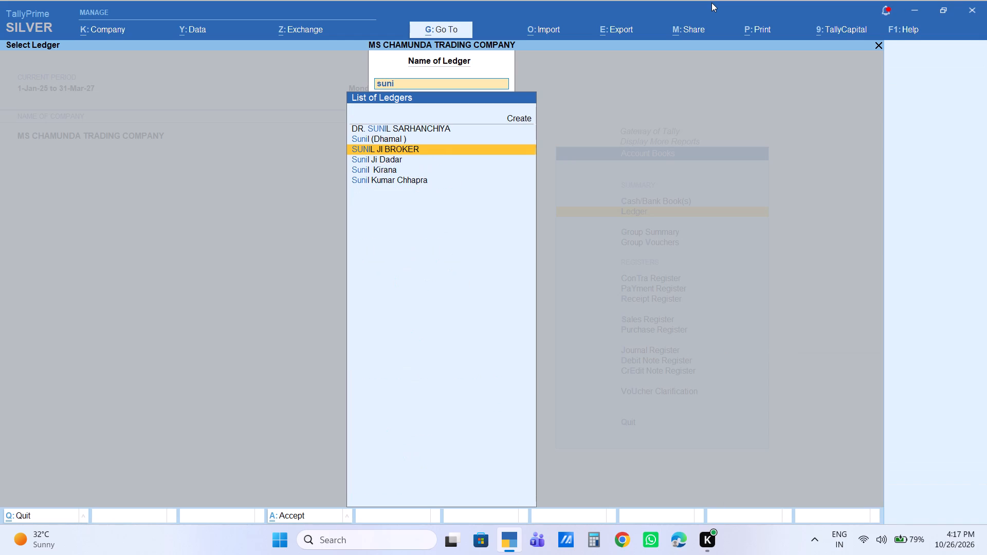
{"action": "key", "text": "Return"}
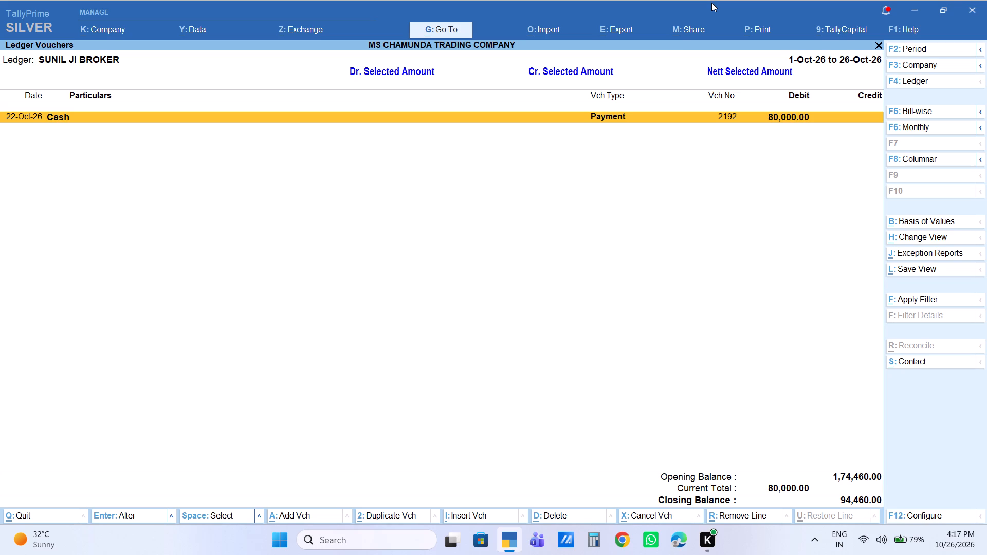
{"action": "key", "text": "Escape"}
{"action": "key", "text": "Escape"}
{"action": "key", "text": "Escape"}
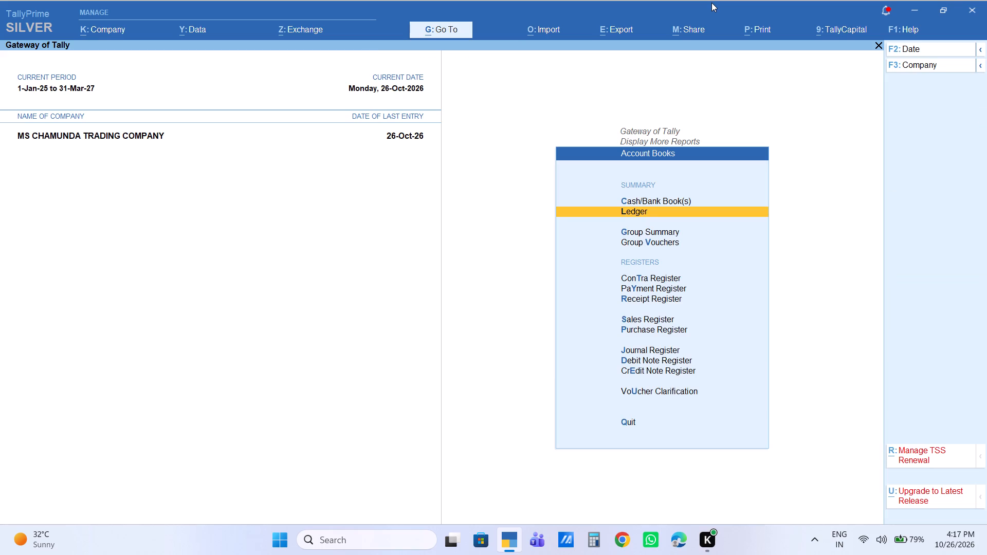
{"action": "key", "text": "Escape"}
{"action": "key", "text": "Escape"}
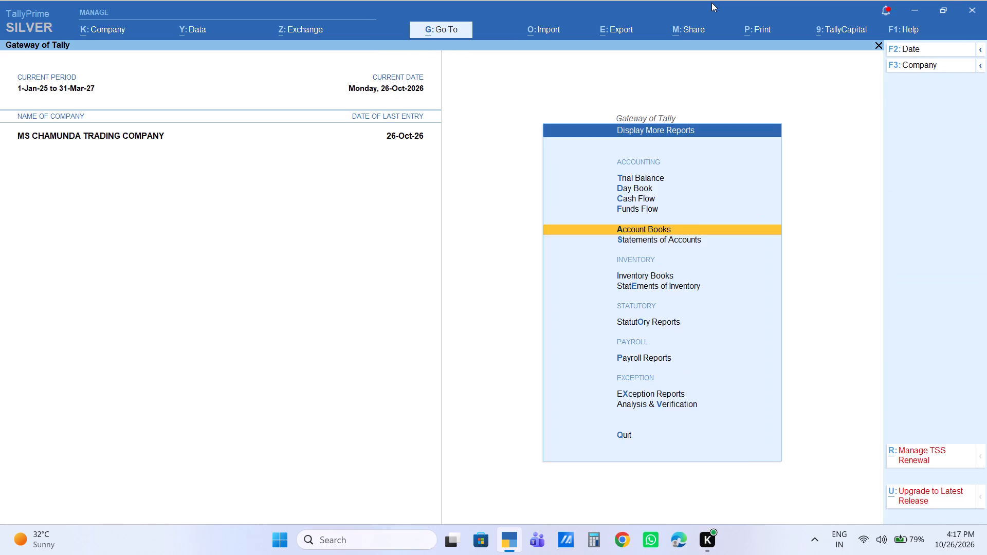
{"action": "key", "text": "Escape"}
{"action": "key", "text": "Escape"}
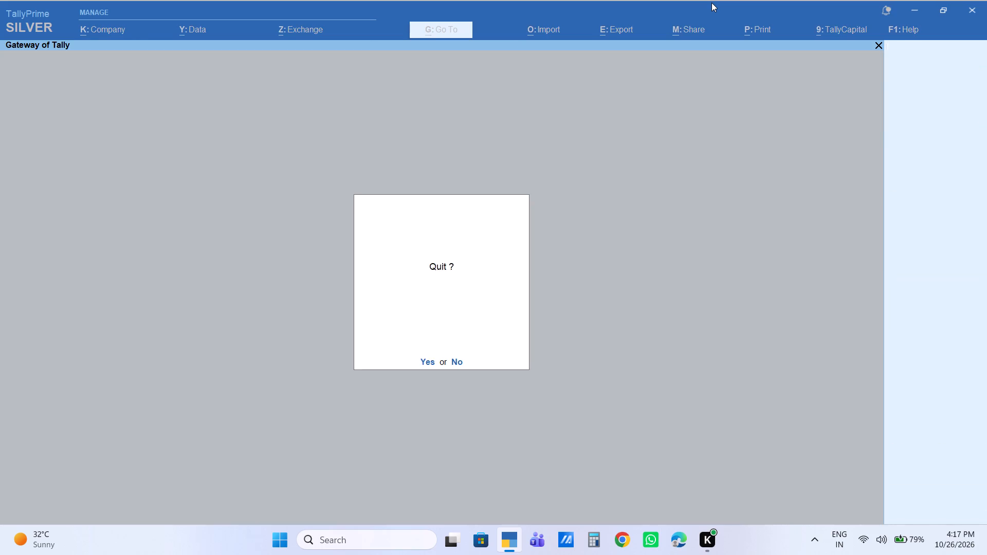
Start a new Sales voucher with Cash as the party account and SALES as the sales ledger.
{"action": "key", "text": "Down"}
{"action": "key", "text": "Down"}
{"action": "key", "text": "Down"}
{"action": "key", "text": "Return"}
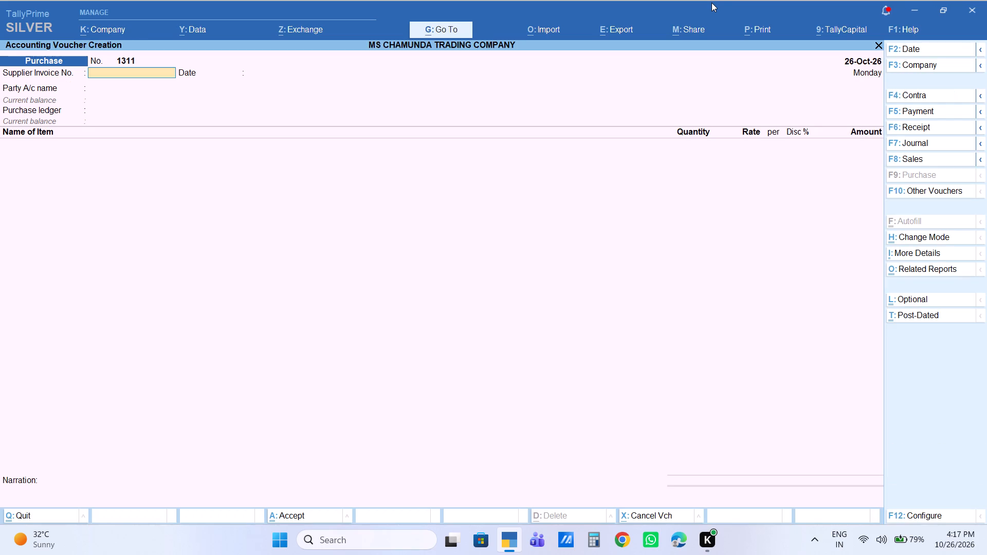
{"action": "key", "text": "F8"}
{"action": "type", "text": "cas"}
{"action": "key", "text": "Return"}
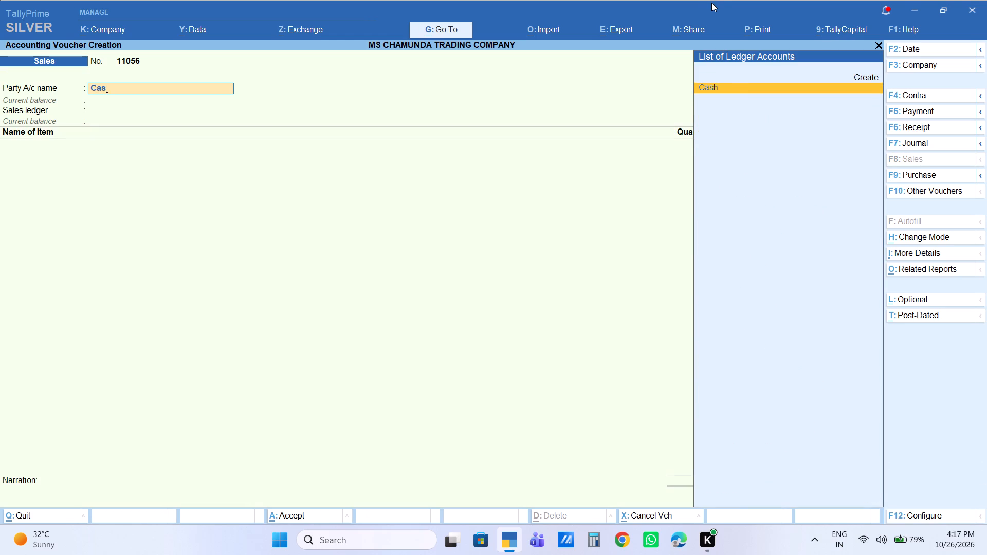
{"action": "key", "text": "Return"}
{"action": "key", "text": "Return"}
{"action": "key", "text": "Return"}
{"action": "key", "text": "Return"}
{"action": "key", "text": "Return"}
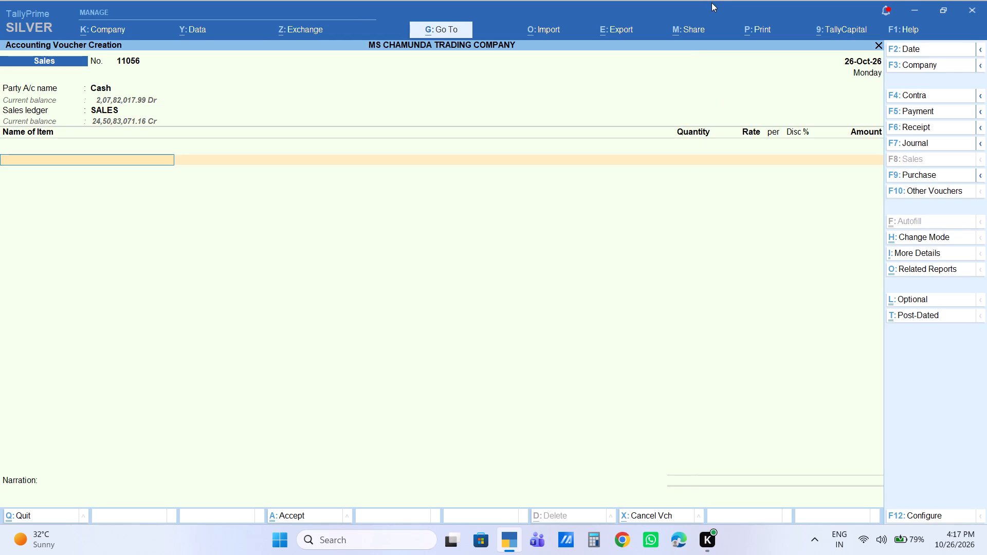
Add 1 bag of Wheel 1Kg to the Sales voucher at its default rate.
{"action": "type", "text": "whe"}
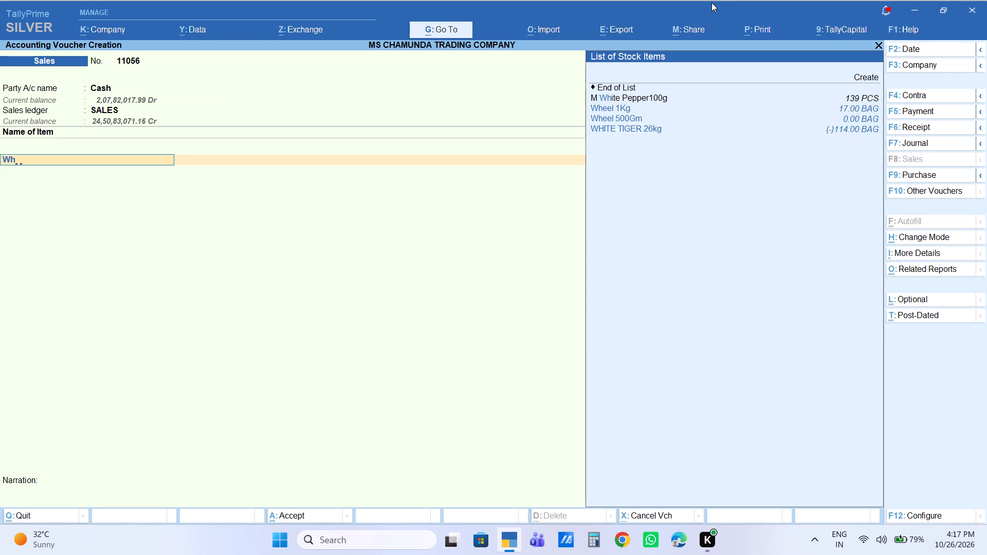
{"action": "key", "text": "Down"}
{"action": "key", "text": "Return"}
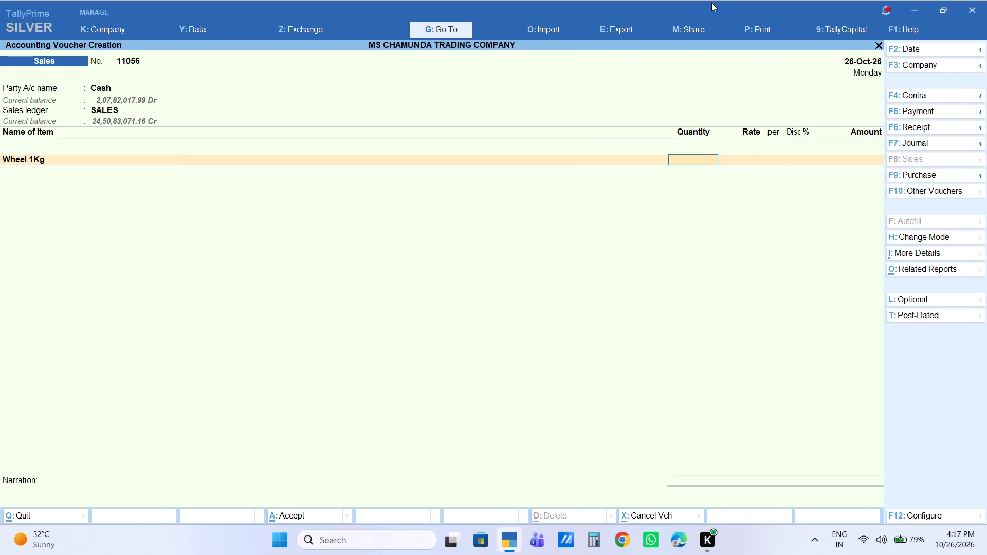
{"action": "key", "text": "1"}
{"action": "key", "text": "Return"}
{"action": "key", "text": "Return"}
{"action": "key", "text": "Return"}
{"action": "key", "text": "Return"}
{"action": "key", "text": "Return"}
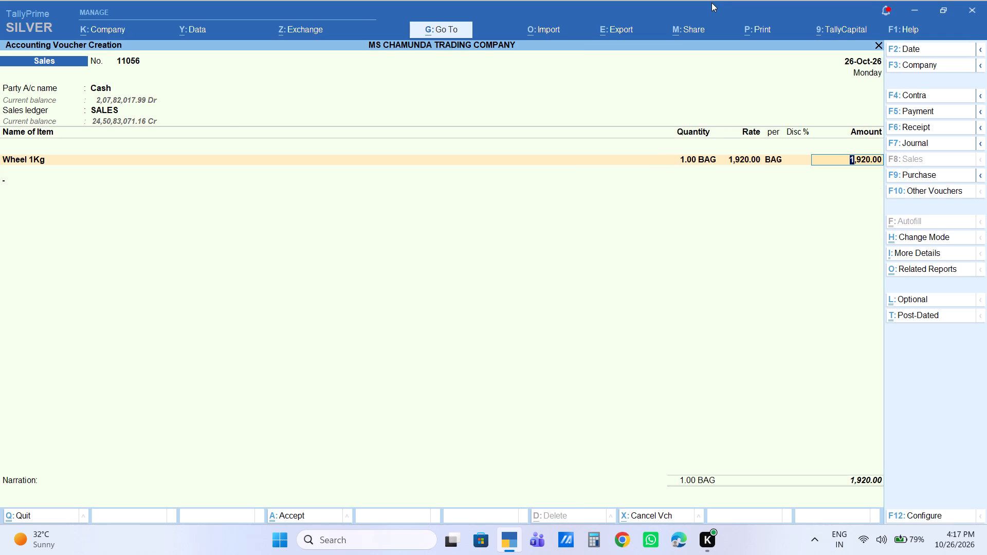
Add 1 bag of Surf Excel Rs10 Bag to the Sales voucher at its default rate.
{"action": "type", "text": "surf"}
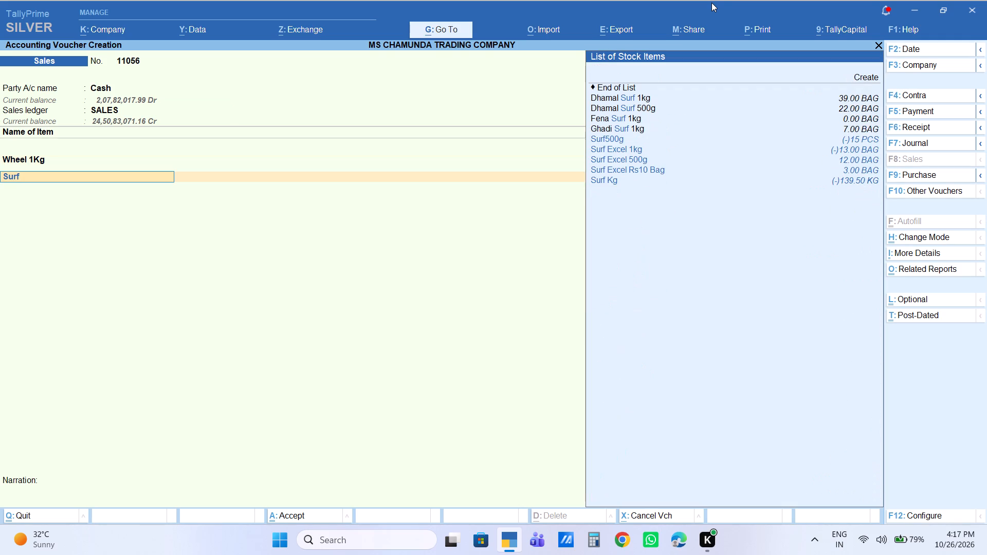
{"action": "key", "text": "Down"}
{"action": "key", "text": "Down"}
{"action": "key", "text": "Down"}
{"action": "key", "text": "Down"}
{"action": "key", "text": "Return"}
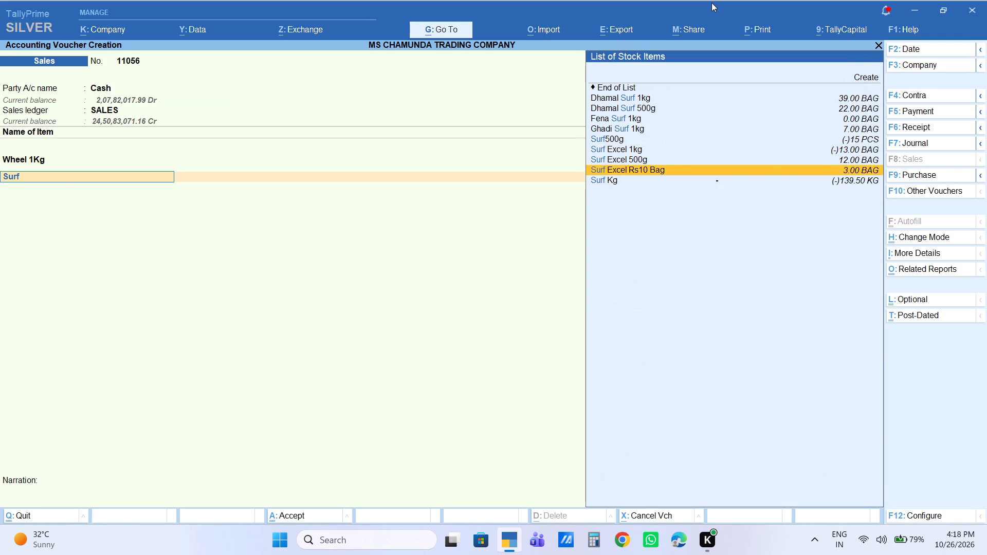
{"action": "key", "text": "1"}
{"action": "key", "text": "Return"}
{"action": "key", "text": "Return"}
{"action": "key", "text": "Return"}
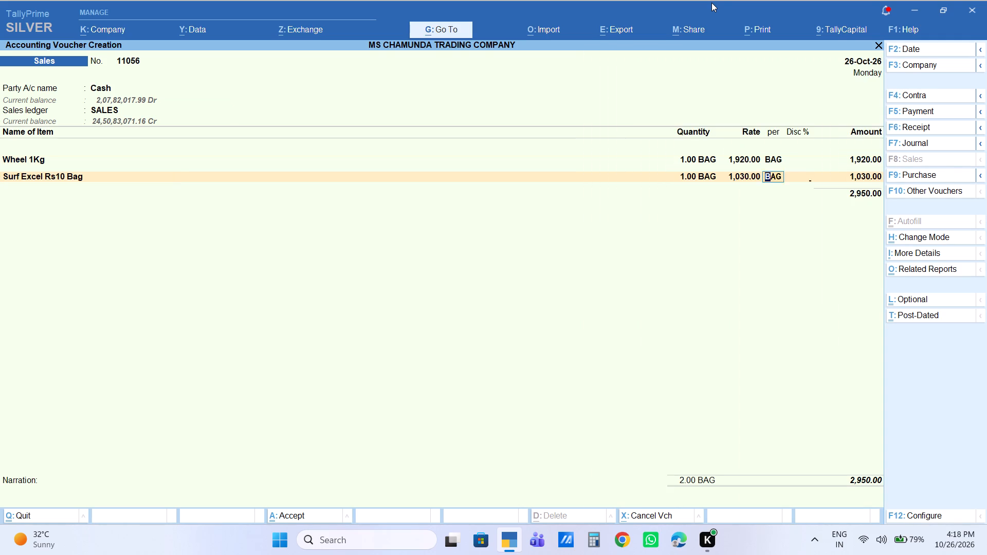
{"action": "key", "text": "Return"}
{"action": "key", "text": "Return"}
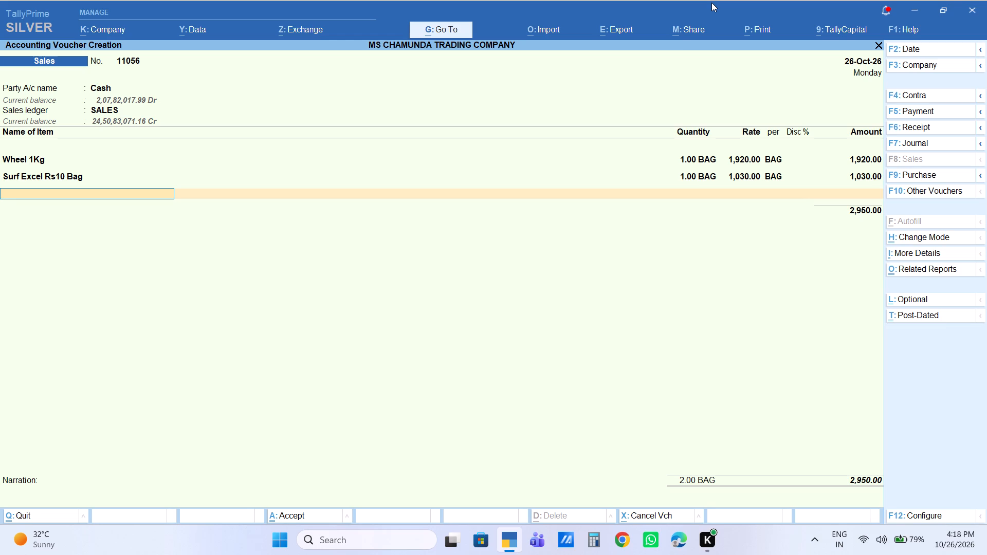
Add 2 kg of TEJPATTA KG to the Sales voucher with an amount of 150.
{"action": "type", "text": "tejpata"}
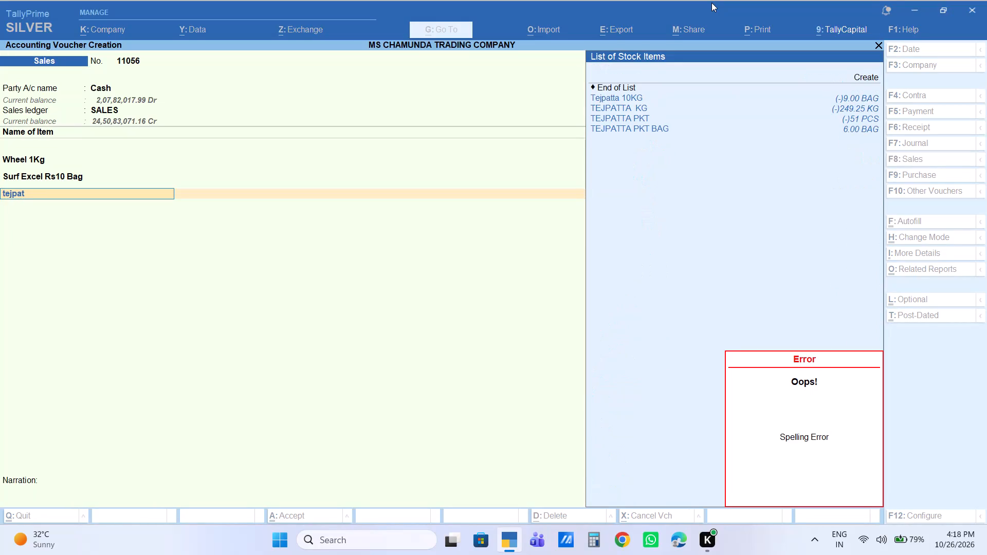
{"action": "key", "text": "Down"}
{"action": "key", "text": "Down"}
{"action": "key", "text": "Return"}
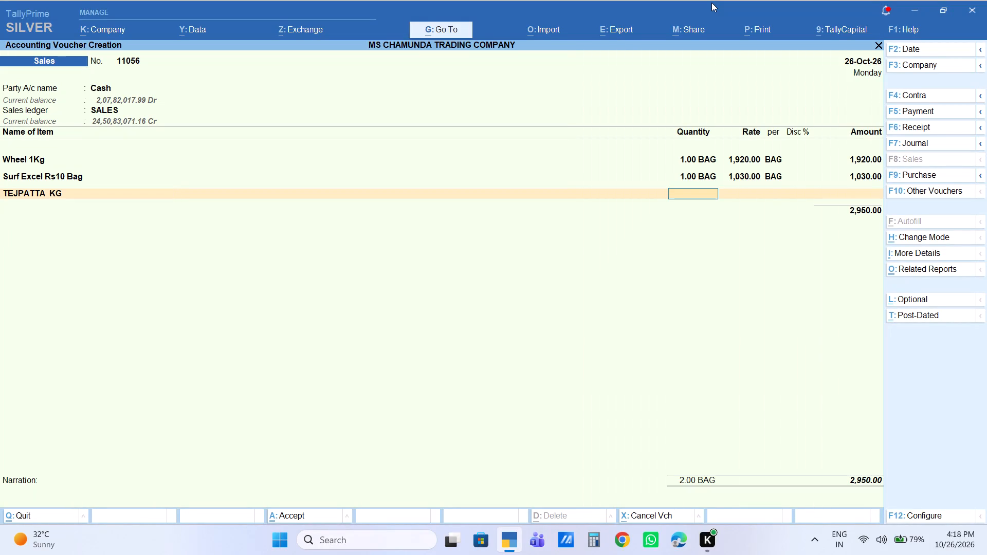
{"action": "key", "text": "2"}
{"action": "key", "text": "Return"}
{"action": "key", "text": "Return"}
{"action": "key", "text": "Return"}
{"action": "key", "text": "Return"}
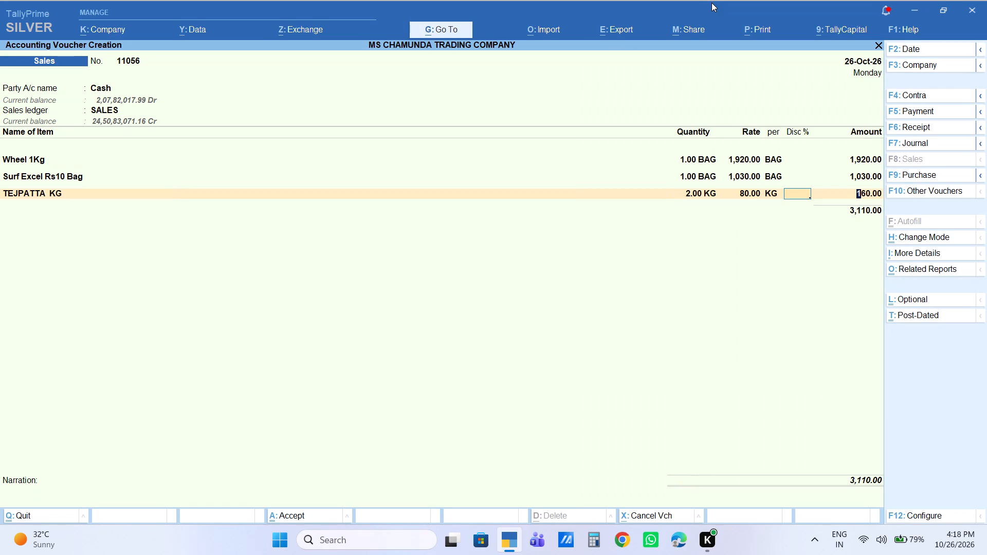
{"action": "type", "text": "150"}
{"action": "key", "text": "Return"}
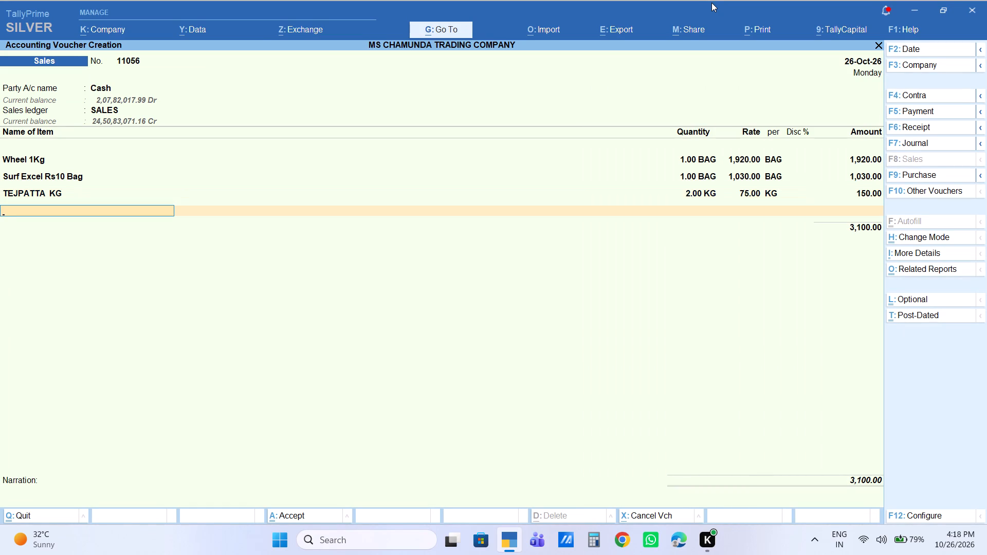
Add 1 peti of SALONI 500ML PETI to the Sales voucher at its default rate.
{"action": "type", "text": "saloni"}
{"action": "key", "text": "Down"}
{"action": "key", "text": "Down"}
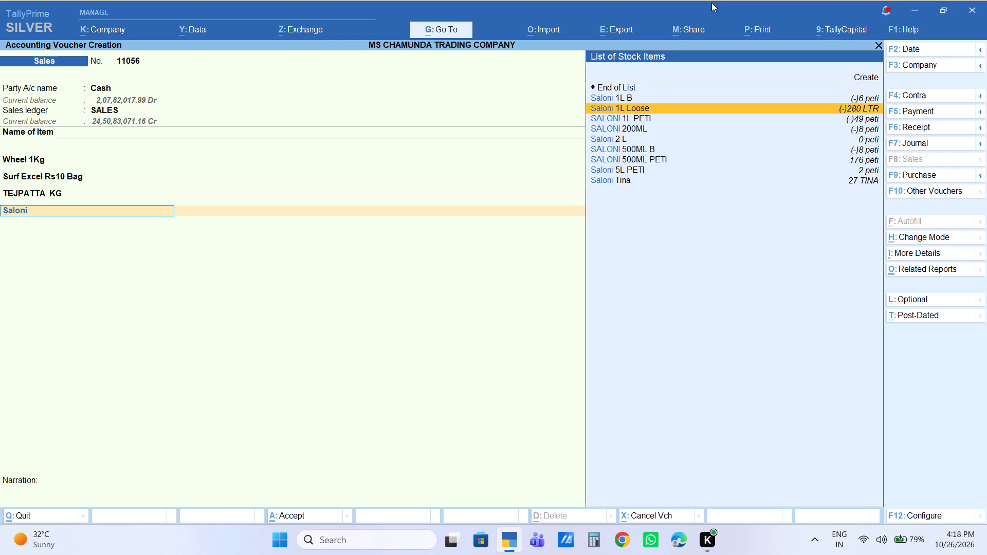
{"action": "key", "text": "Down"}
{"action": "key", "text": "Down"}
{"action": "key", "text": "Down"}
{"action": "key", "text": "Down"}
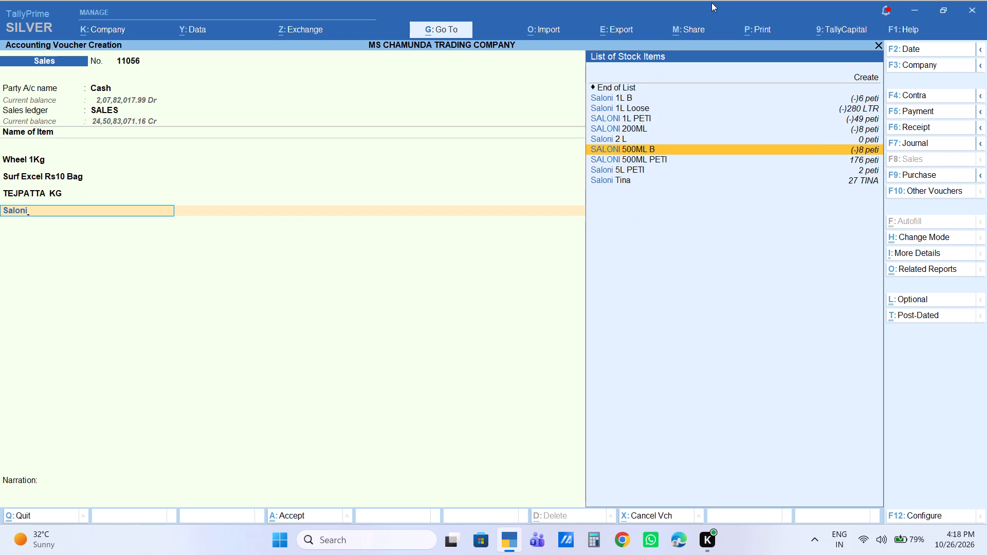
{"action": "key", "text": "Down"}
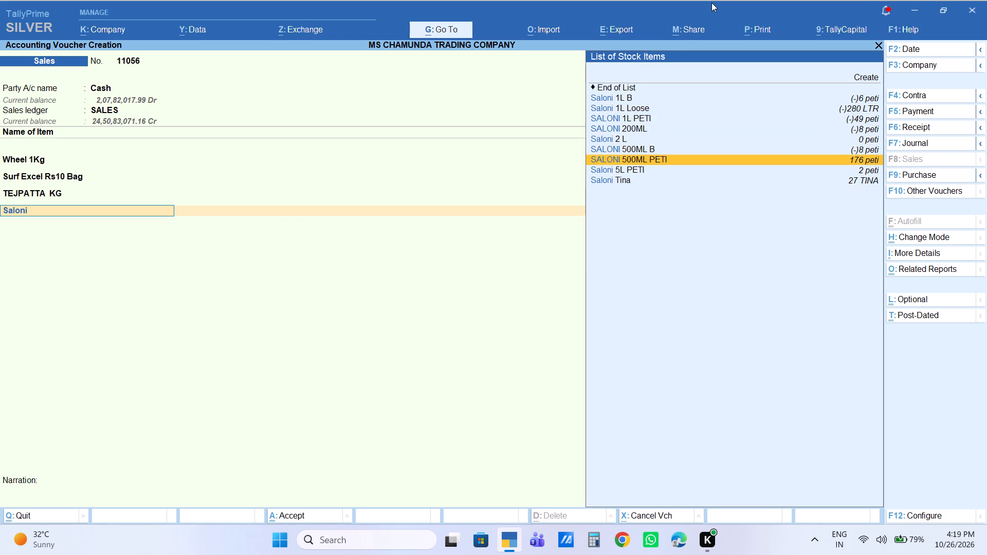
{"action": "key", "text": "Return"}
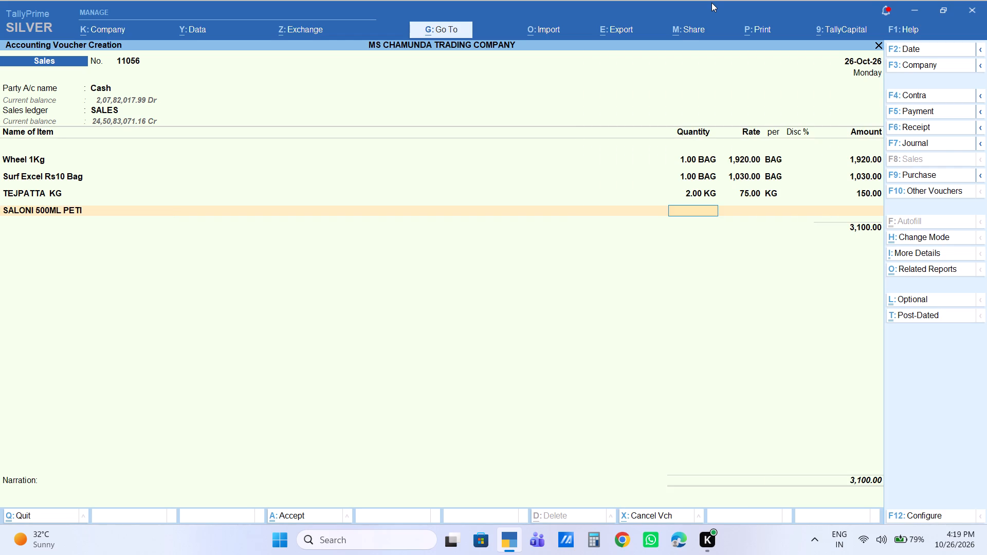
{"action": "key", "text": "1"}
{"action": "key", "text": "Return"}
{"action": "key", "text": "Return"}
{"action": "key", "text": "Return"}
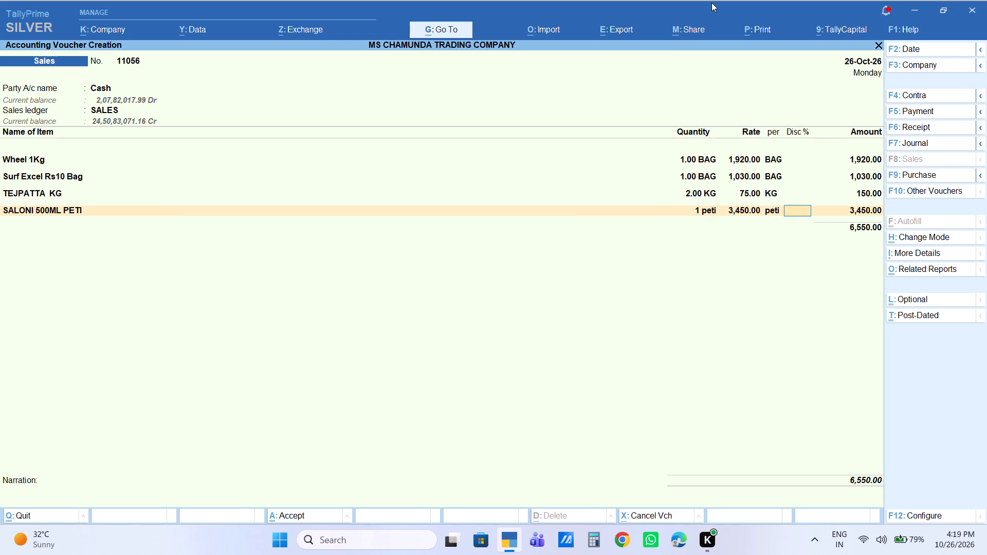
{"action": "key", "text": "Return"}
{"action": "key", "text": "Return"}
Add 2 kg of Khara Mircha to the Sales voucher at its default rate.
{"action": "type", "text": "mircha"}
{"action": "key", "text": "Down"}
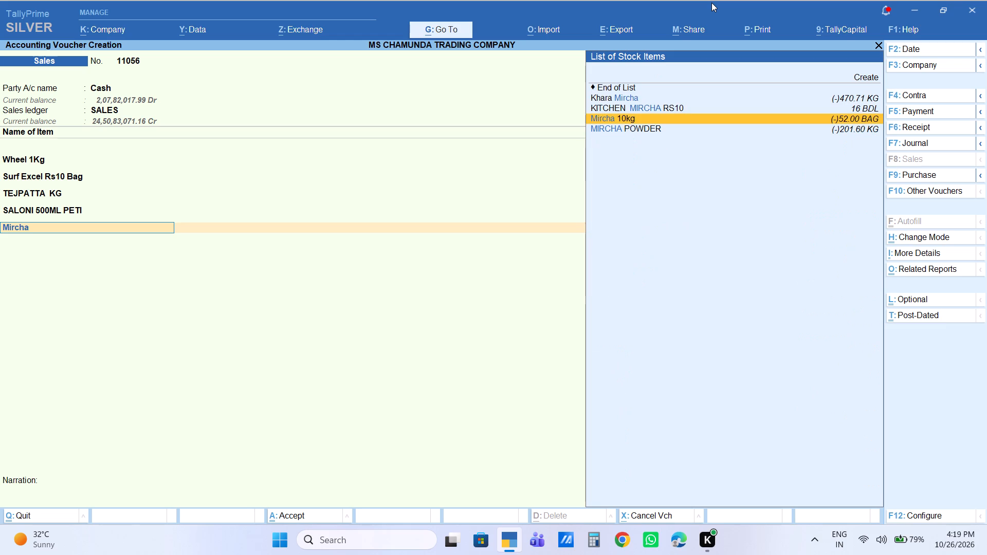
{"action": "key", "text": "Up"}
{"action": "key", "text": "Up"}
{"action": "key", "text": "Return"}
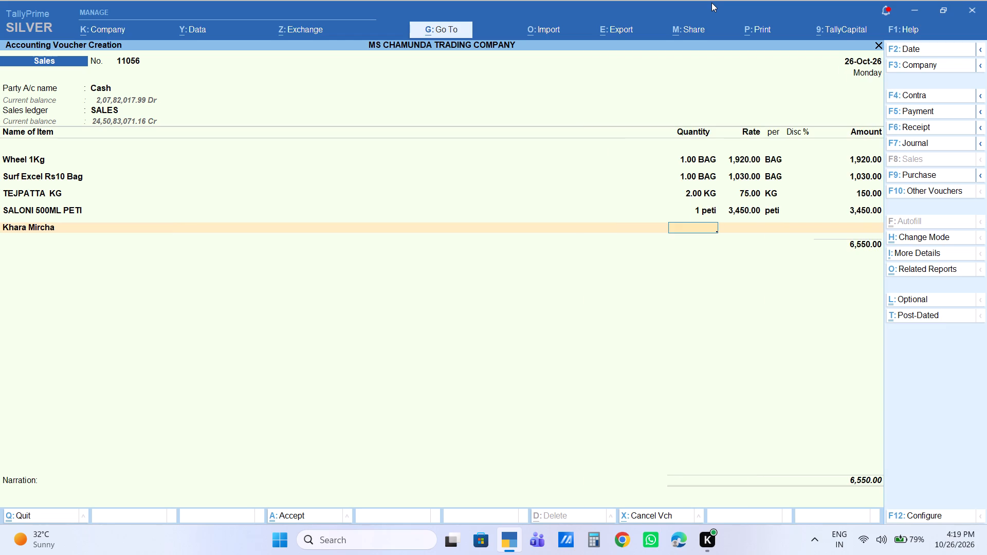
{"action": "key", "text": "2"}
{"action": "key", "text": "Return"}
{"action": "key", "text": "Return"}
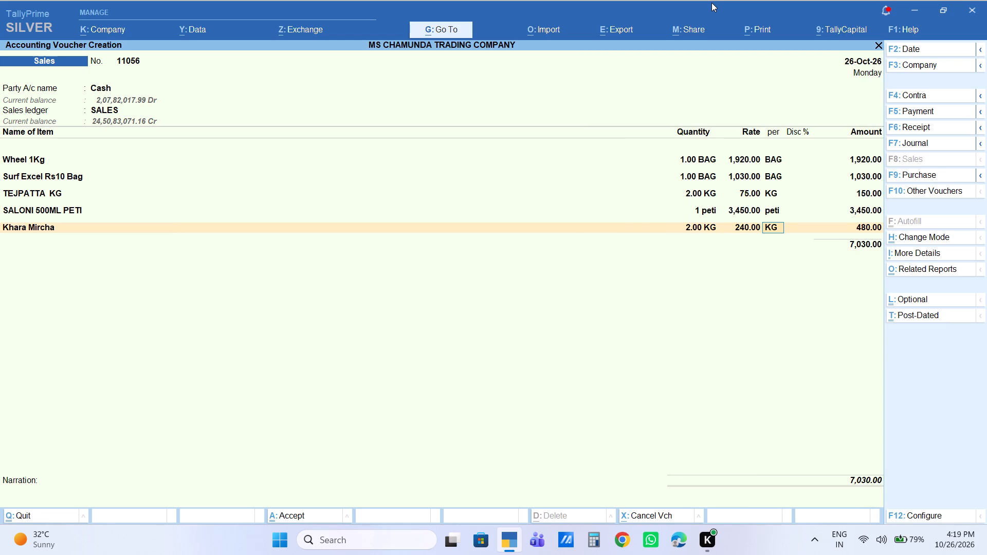
{"action": "key", "text": "Return"}
{"action": "key", "text": "Return"}
{"action": "key", "text": "Return"}
End the item list and save the Cash sales voucher with an empty narration.
{"action": "key", "text": "Return"}
{"action": "key", "text": "Return"}
{"action": "key", "text": "Return"}
{"action": "key", "text": "Return"}
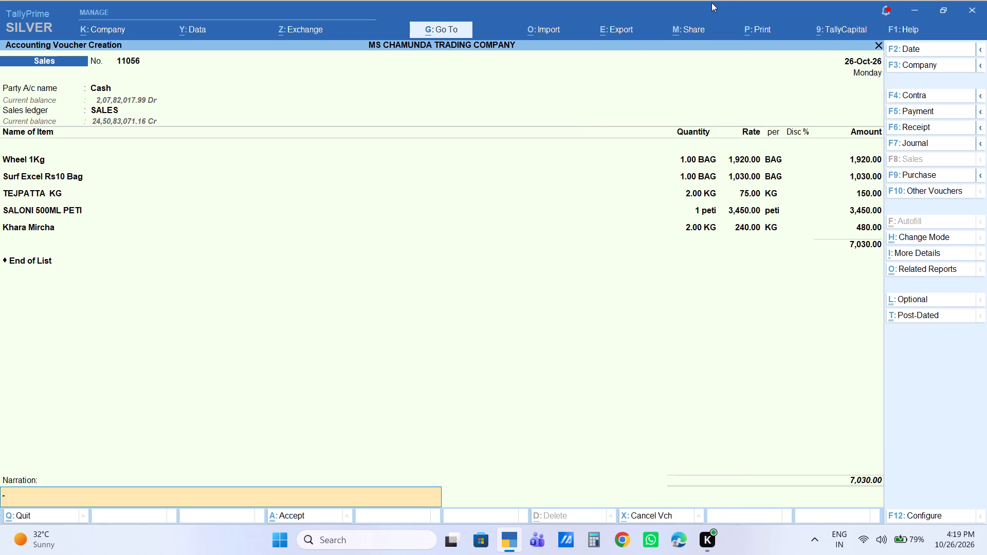
{"action": "key", "text": "Return"}
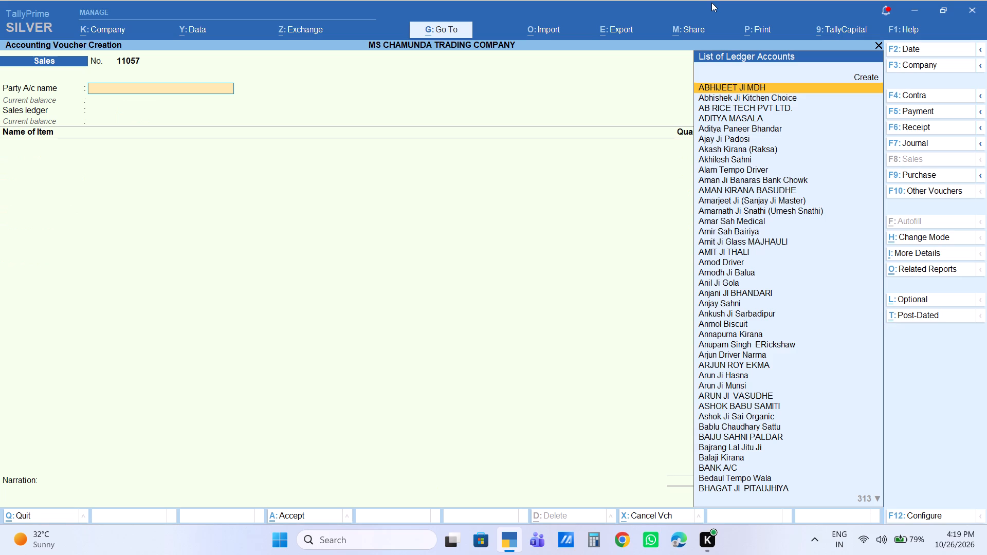
Check the pending bills of GABBAR JI GOLA through a Cash payment voucher and leave it unsaved.
{"action": "key", "text": "F5"}
{"action": "type", "text": "cas"}
{"action": "key", "text": "Return"}
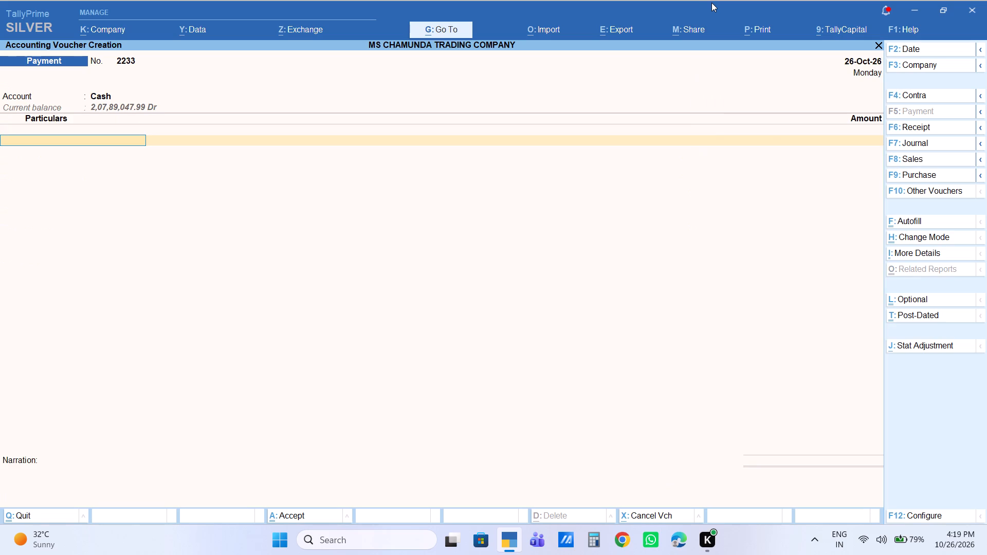
{"action": "type", "text": "gabb"}
{"action": "key", "text": "Return"}
{"action": "key", "text": "Return"}
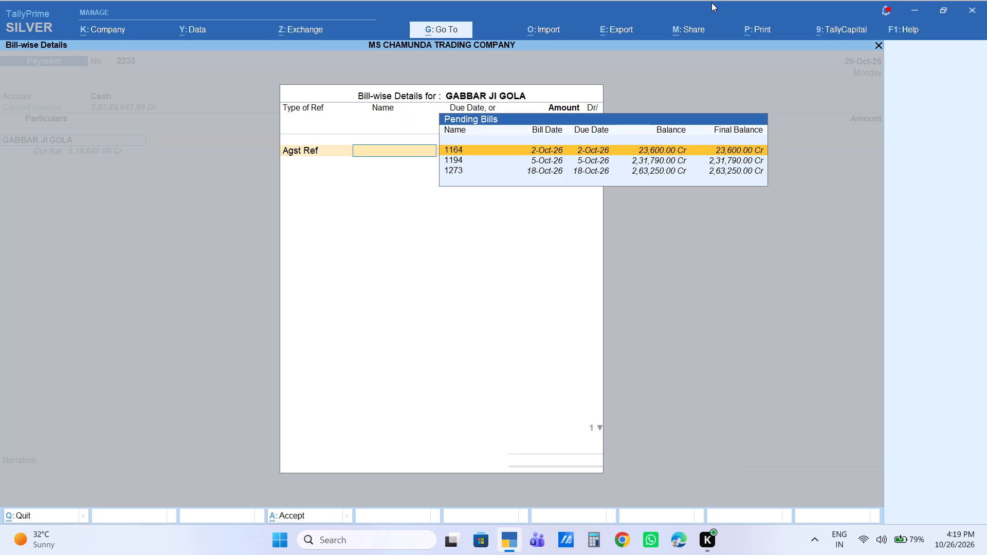
{"action": "key", "text": "Escape"}
{"action": "key", "text": "Escape"}
{"action": "key", "text": "Escape"}
{"action": "key", "text": "Escape"}
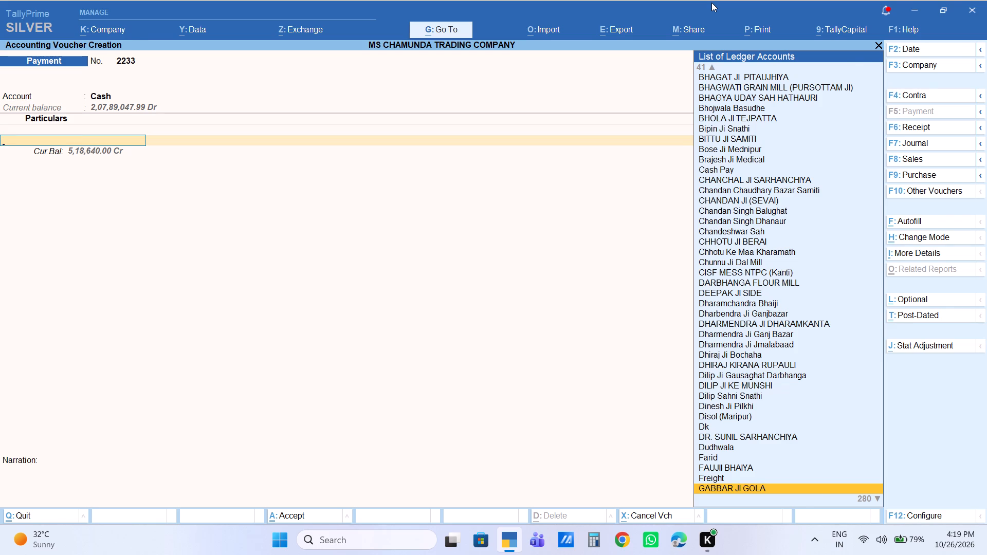
{"action": "key", "text": "Escape"}
{"action": "key", "text": "Return"}
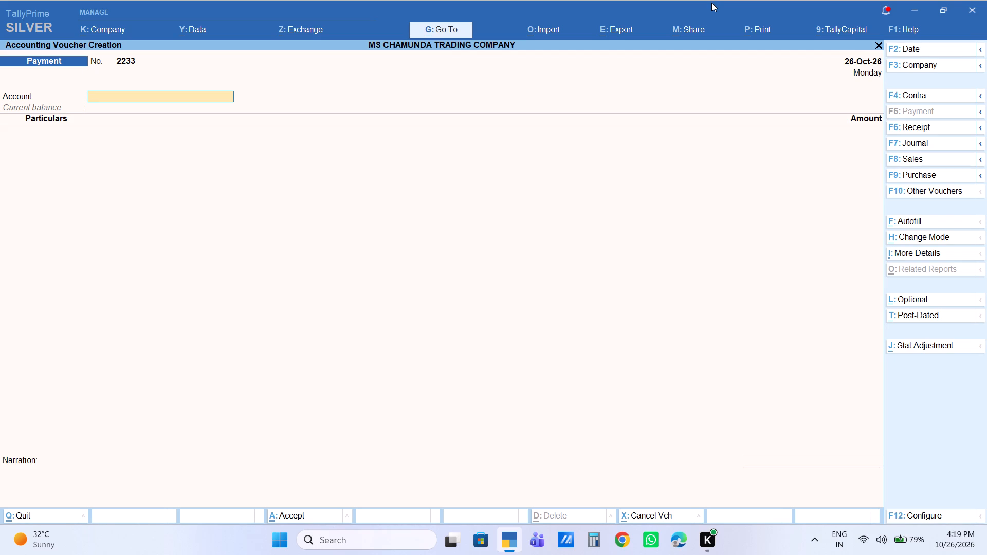
Start a new Sales voucher with Cash as the party and SALES as the sales ledger.
{"action": "key", "text": "F8"}
{"action": "type", "text": "cas"}
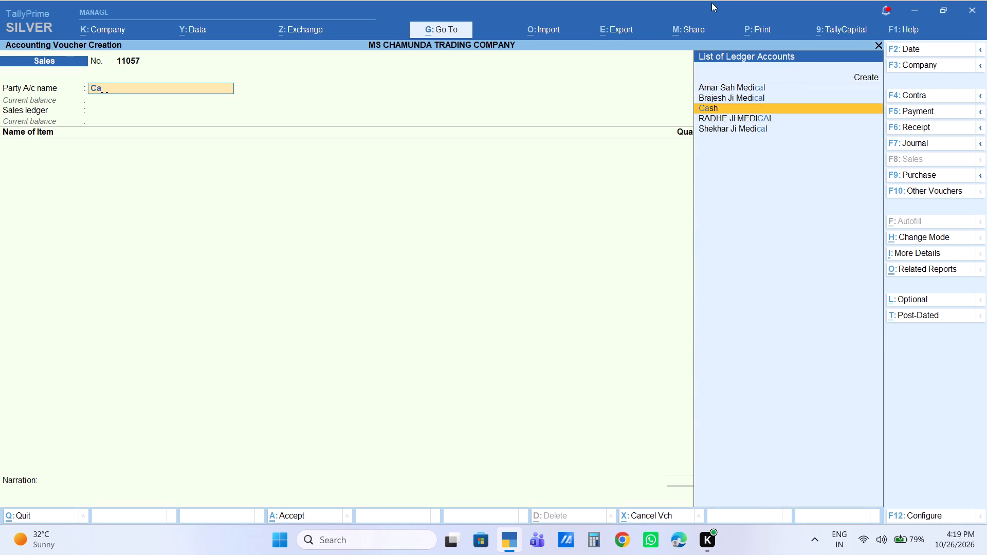
{"action": "key", "text": "Return"}
{"action": "key", "text": "Return"}
{"action": "key", "text": "Return"}
{"action": "key", "text": "Return"}
{"action": "key", "text": "Return"}
{"action": "key", "text": "Return"}
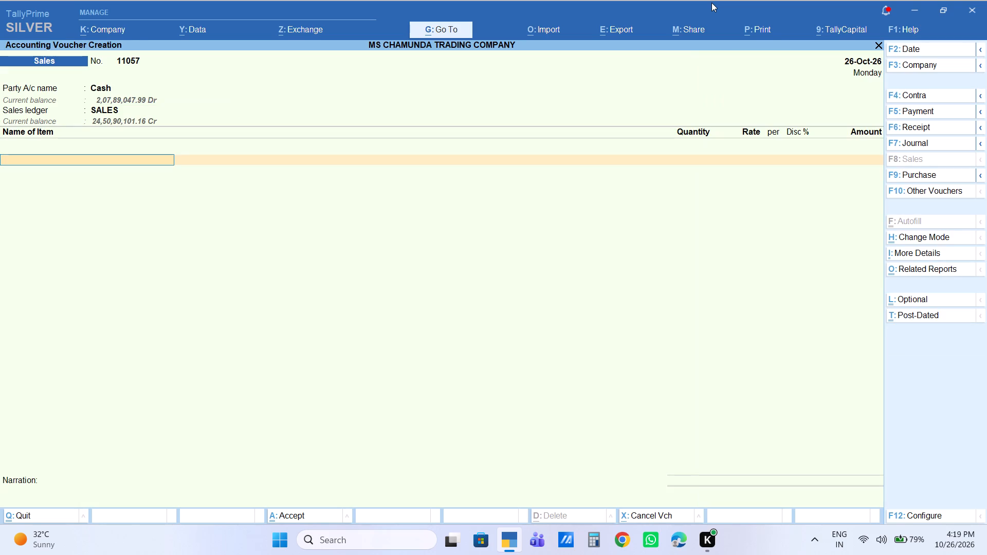
Add 3 bags of Rajkanya 25kg to the Sales voucher at its default rate.
{"action": "type", "text": "rajka"}
{"action": "key", "text": "Return"}
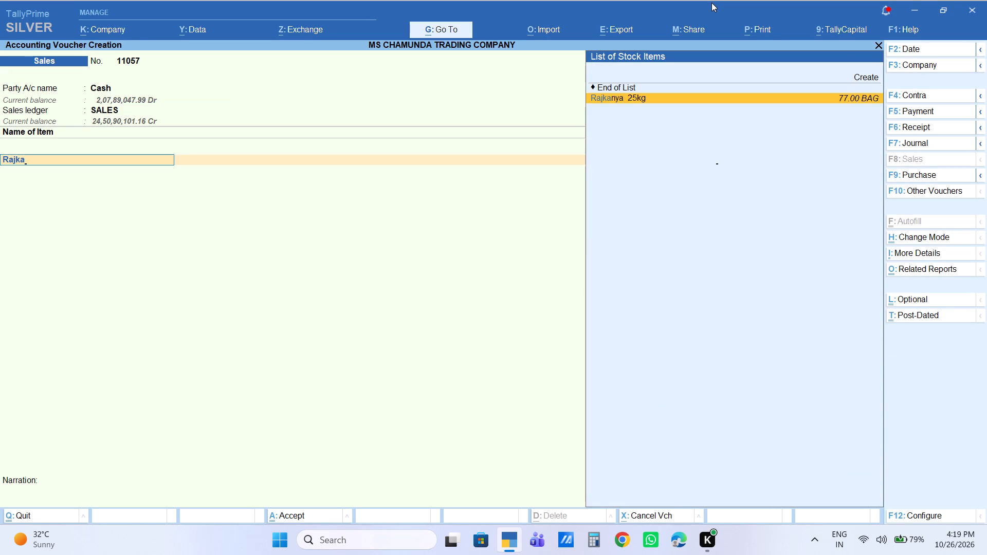
{"action": "key", "text": "3"}
{"action": "key", "text": "Return"}
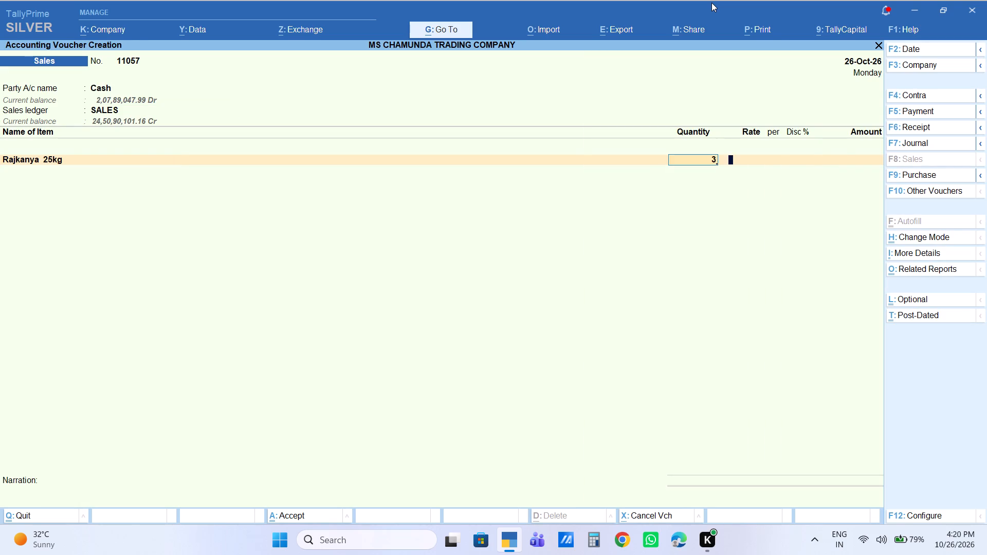
{"action": "key", "text": "Return"}
{"action": "key", "text": "Return"}
{"action": "key", "text": "Return"}
{"action": "key", "text": "Return"}
End the item list and save the Cash sales voucher with an empty narration.
{"action": "key", "text": "Return"}
{"action": "key", "text": "Return"}
{"action": "key", "text": "Return"}
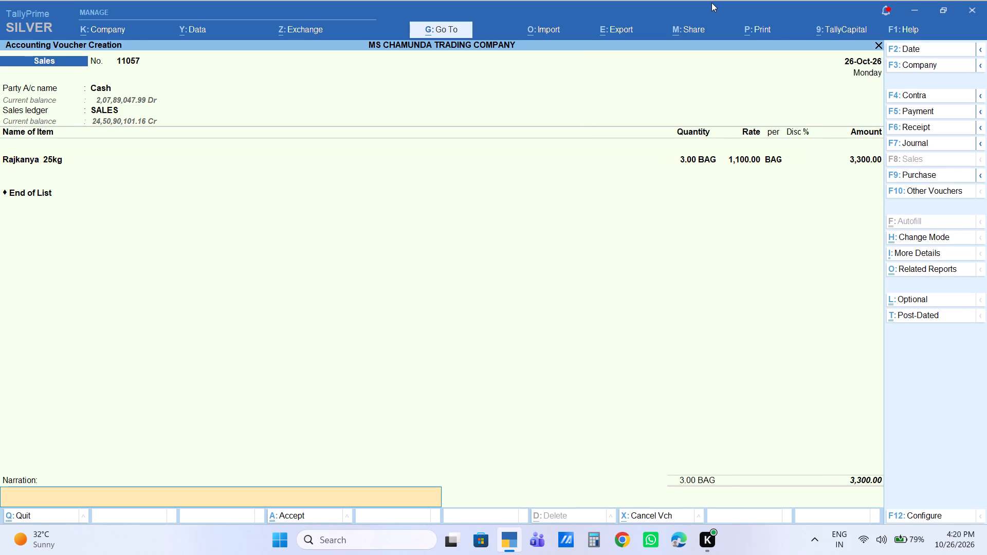
{"action": "key", "text": "Return"}
{"action": "key", "text": "Return"}
Start another Sales voucher with Cash as the party and SALES as the sales ledger.
{"action": "type", "text": "cas"}
{"action": "key", "text": "Return"}
{"action": "key", "text": "Return"}
{"action": "key", "text": "Return"}
{"action": "key", "text": "Return"}
{"action": "key", "text": "Return"}
{"action": "key", "text": "Return"}
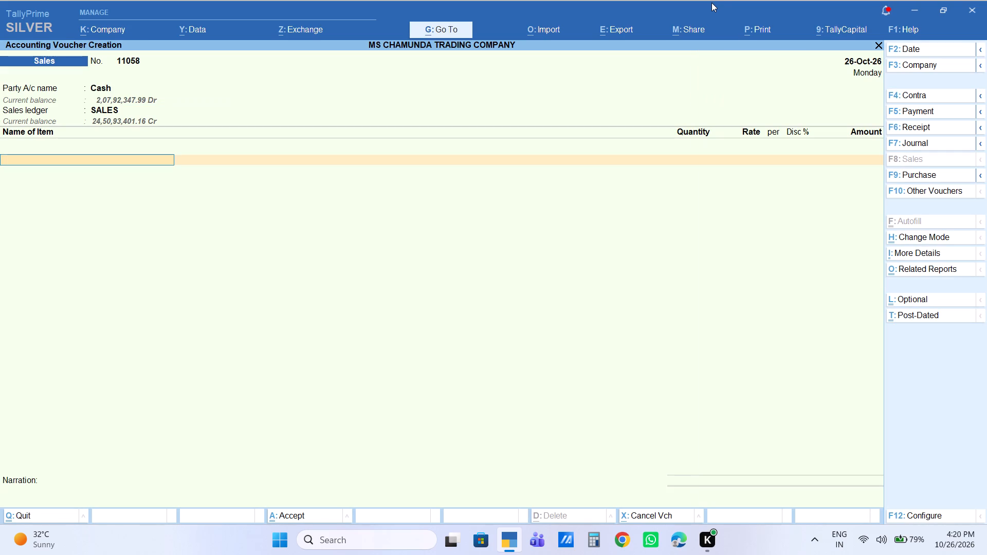
Add 1 peti of SALONI 500ML PETI to the Sales voucher at its default rate.
{"action": "type", "text": "saloni500"}
{"action": "key", "text": "Down"}
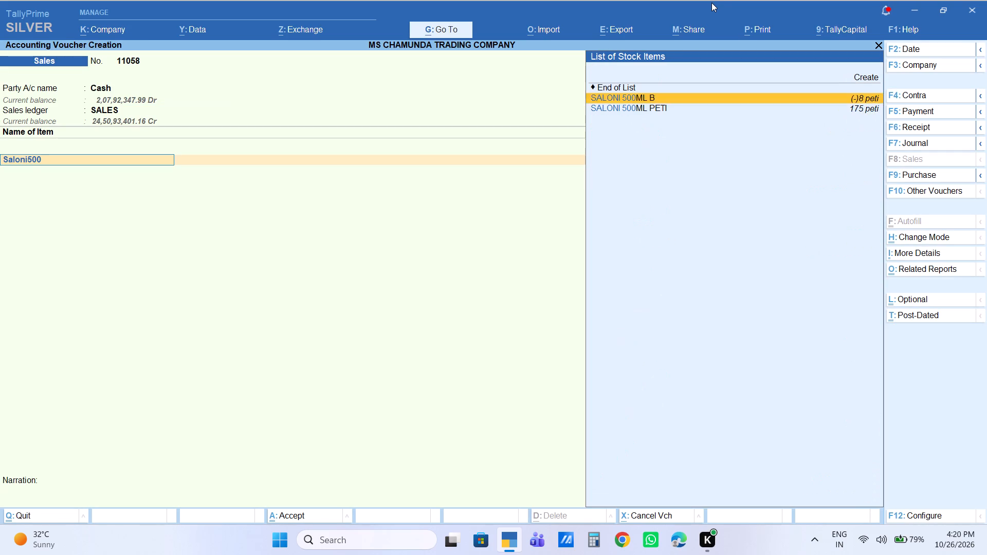
{"action": "key", "text": "Down"}
{"action": "key", "text": "Return"}
{"action": "key", "text": "1"}
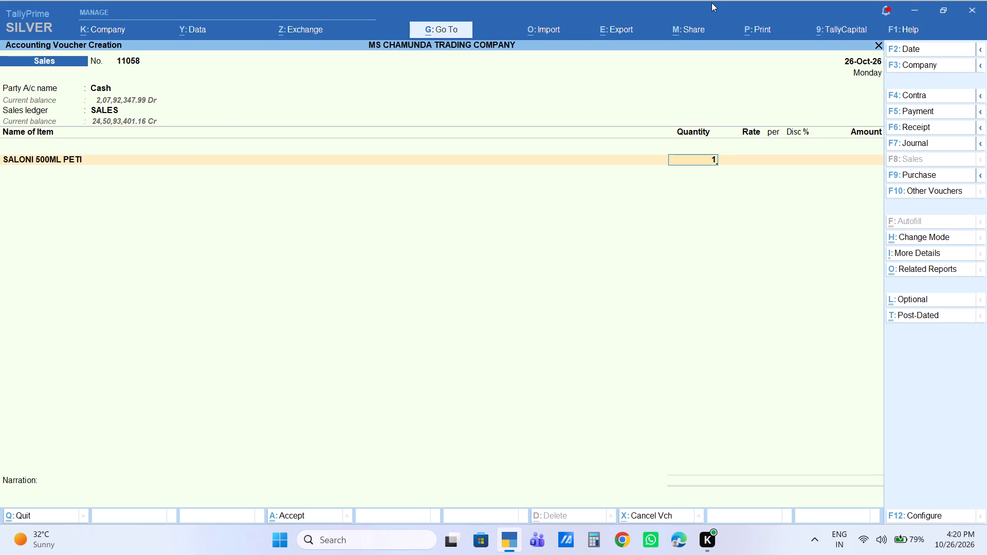
{"action": "key", "text": "Return"}
{"action": "key", "text": "Return"}
{"action": "key", "text": "Return"}
{"action": "key", "text": "Return"}
{"action": "key", "text": "Return"}
End the item list and save the Cash sales voucher with an empty narration.
{"action": "key", "text": "Return"}
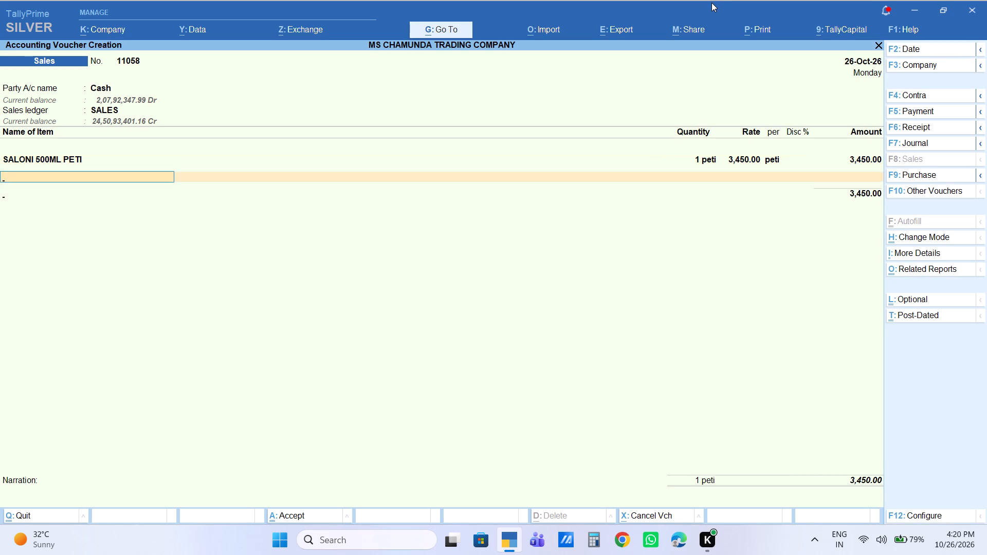
{"action": "key", "text": "Return"}
{"action": "key", "text": "Return"}
{"action": "key", "text": "Return"}
{"action": "key", "text": "Return"}
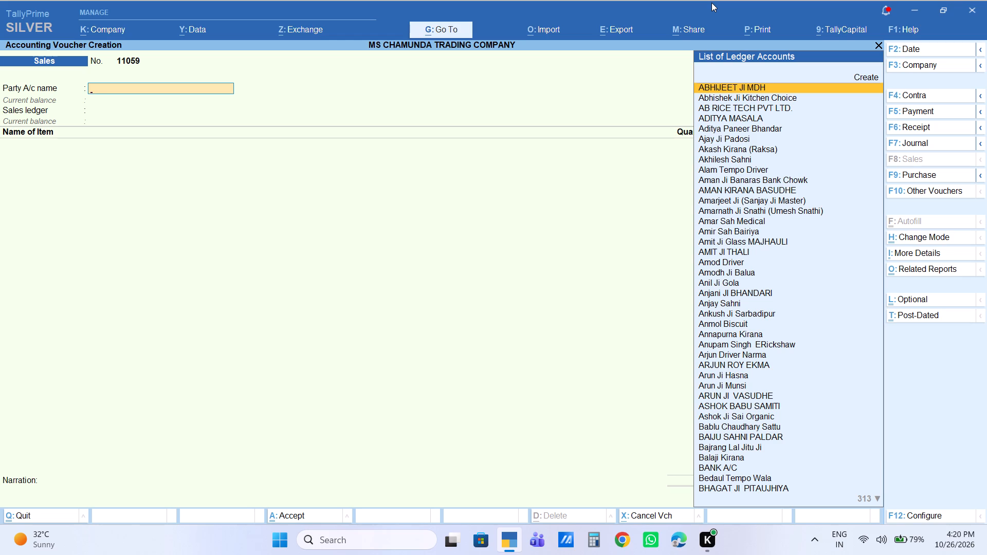
Start a Cash sales voucher on the SALES ledger, choosing the party ledger that begins with "Prem" as buyer.
{"action": "type", "text": "cas"}
{"action": "key", "text": "Return"}
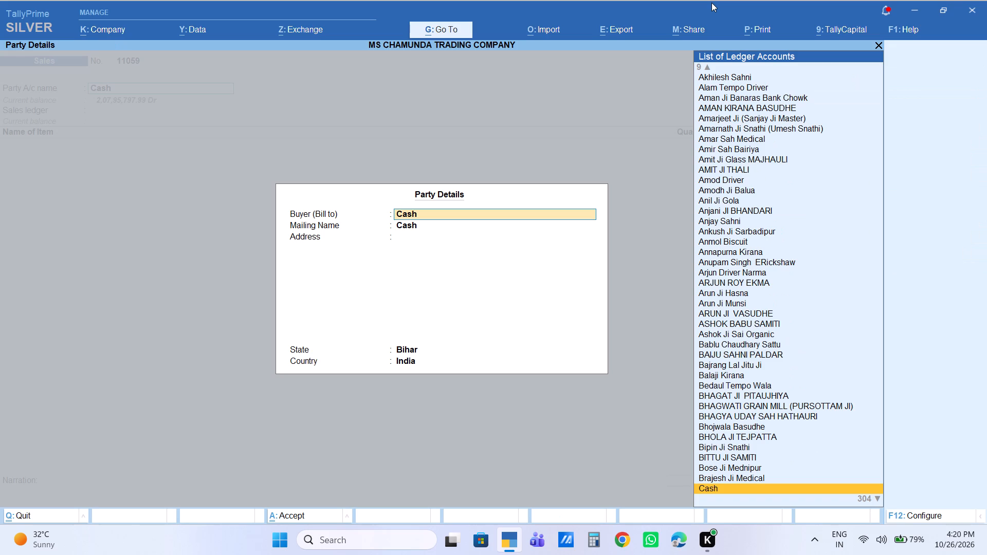
{"action": "type", "text": "pre"}
{"action": "key", "text": "m"}
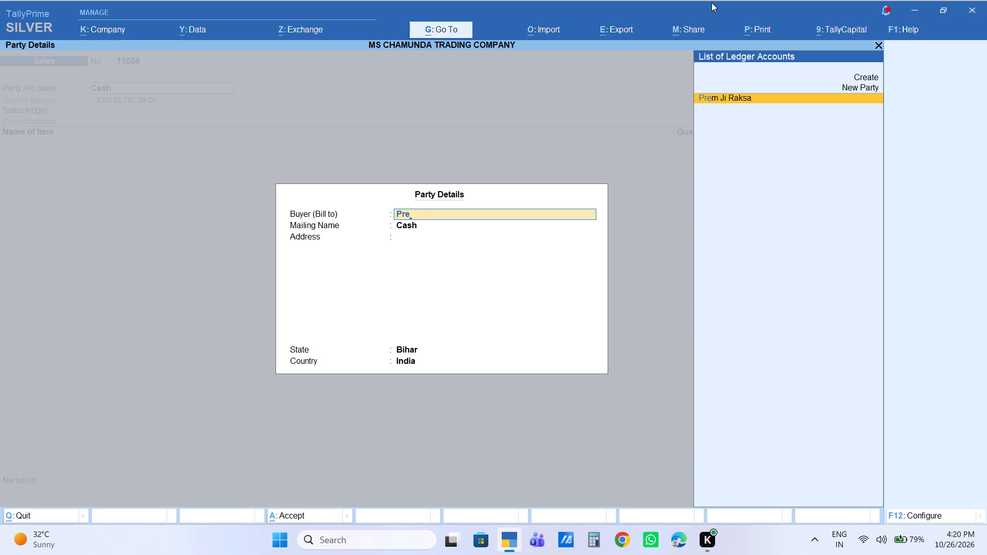
{"action": "key", "text": "Return"}
{"action": "key", "text": "Return"}
{"action": "key", "text": "Return"}
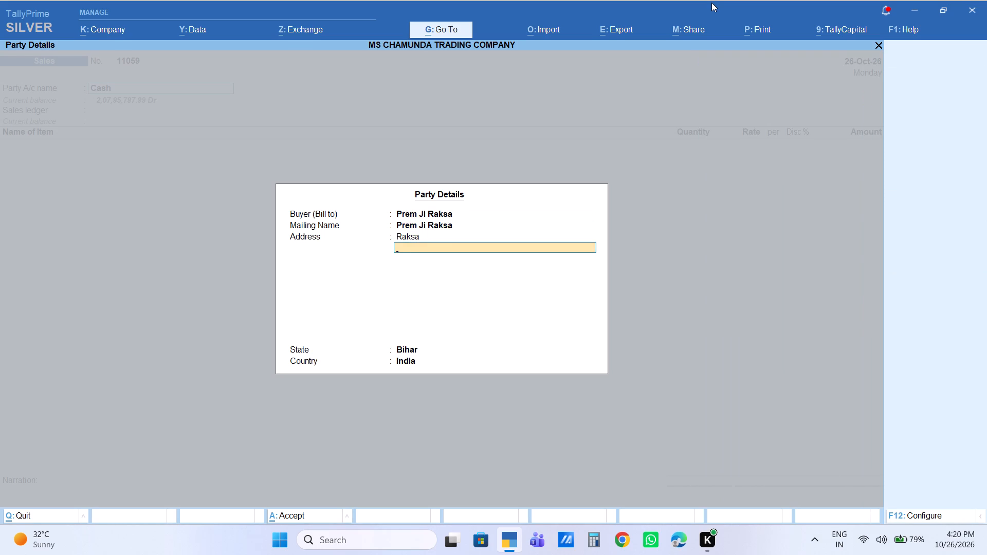
{"action": "key", "text": "Return"}
{"action": "key", "text": "Return"}
{"action": "key", "text": "Return"}
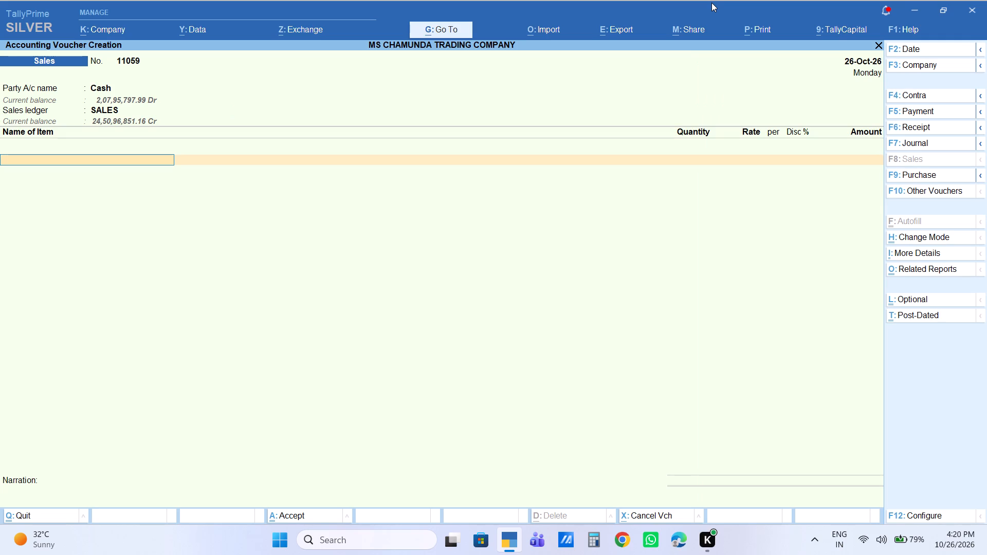
Add 13 PCS of R MEAT 100G PCS to the Sales voucher with an amount of 1,000.
{"action": "type", "text": "r mea"}
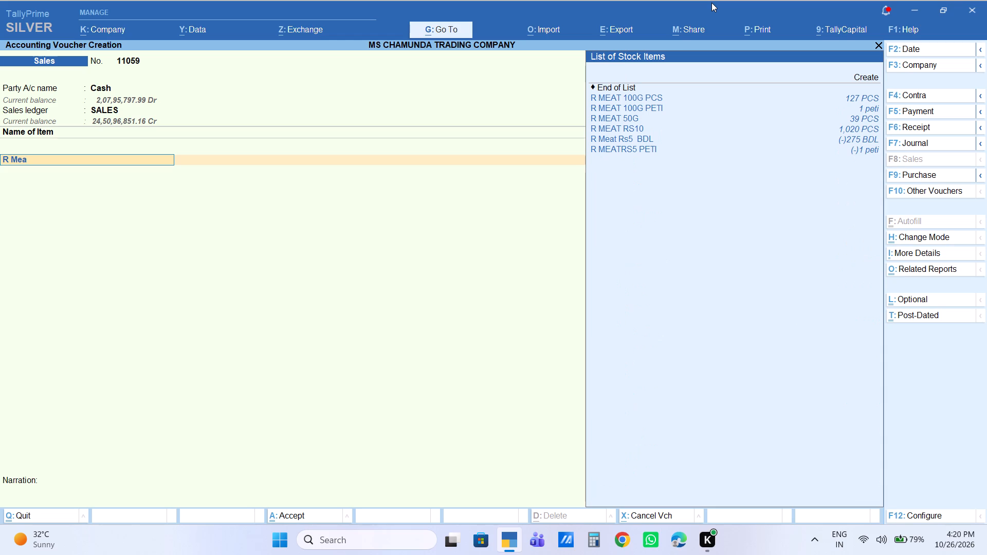
{"action": "key", "text": "Down"}
{"action": "key", "text": "Down"}
{"action": "key", "text": "Down"}
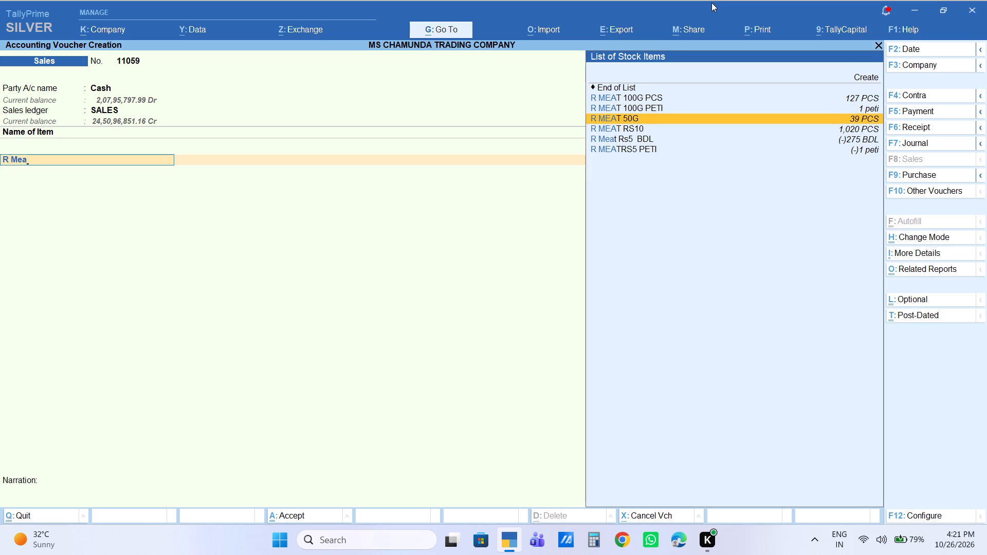
{"action": "key", "text": "Up"}
{"action": "key", "text": "Up"}
{"action": "key", "text": "Return"}
{"action": "type", "text": "13"}
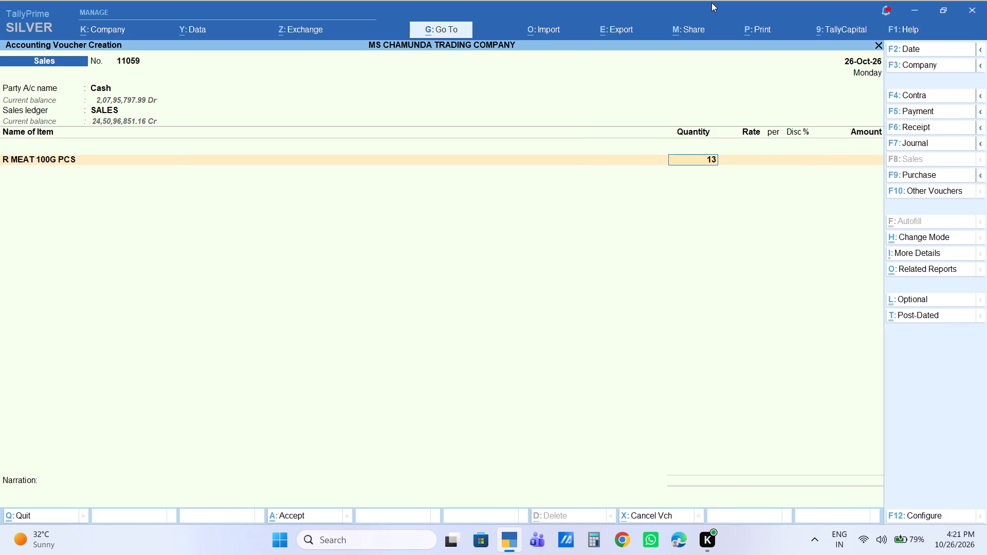
{"action": "key", "text": "Return"}
{"action": "key", "text": "Return"}
{"action": "key", "text": "Return"}
{"action": "key", "text": "Return"}
{"action": "type", "text": "1000"}
{"action": "key", "text": "Return"}
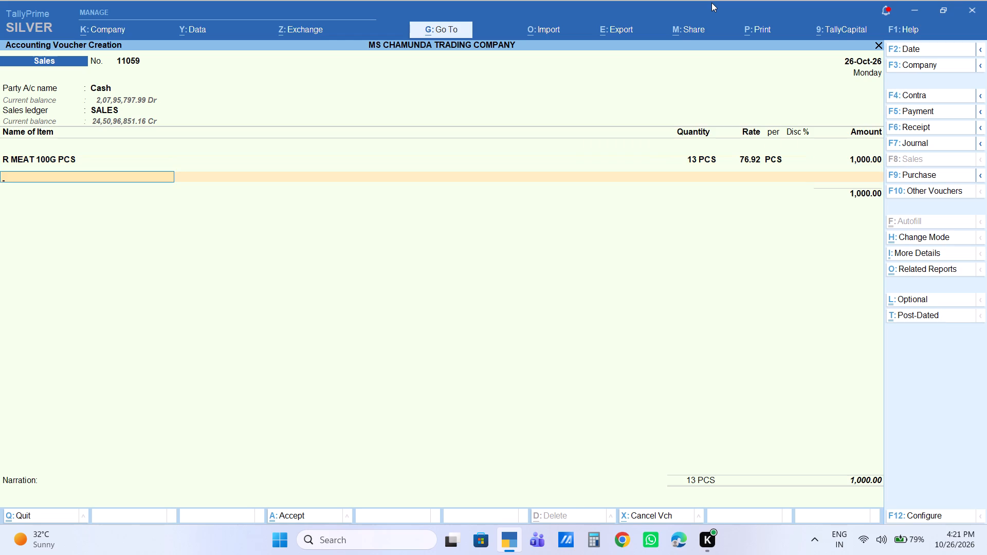
Replace the R MEAT 100G PCS item in the Sales voucher with M Meat 100g Pcs and set its amount to 1,000.
{"action": "type", "text": "m"}
{"action": "key", "text": "space"}
{"action": "key", "text": "BackSpace"}
{"action": "key", "text": "BackSpace"}
{"action": "key", "text": "BackSpace"}
{"action": "key", "text": "BackSpace"}
{"action": "key", "text": "BackSpace"}
{"action": "key", "text": "BackSpace"}
{"action": "key", "text": "BackSpace"}
{"action": "key", "text": "BackSpace"}
{"action": "key", "text": "BackSpace"}
{"action": "key", "text": "BackSpace"}
{"action": "key", "text": "BackSpace"}
{"action": "key", "text": "BackSpace"}
{"action": "key", "text": "BackSpace"}
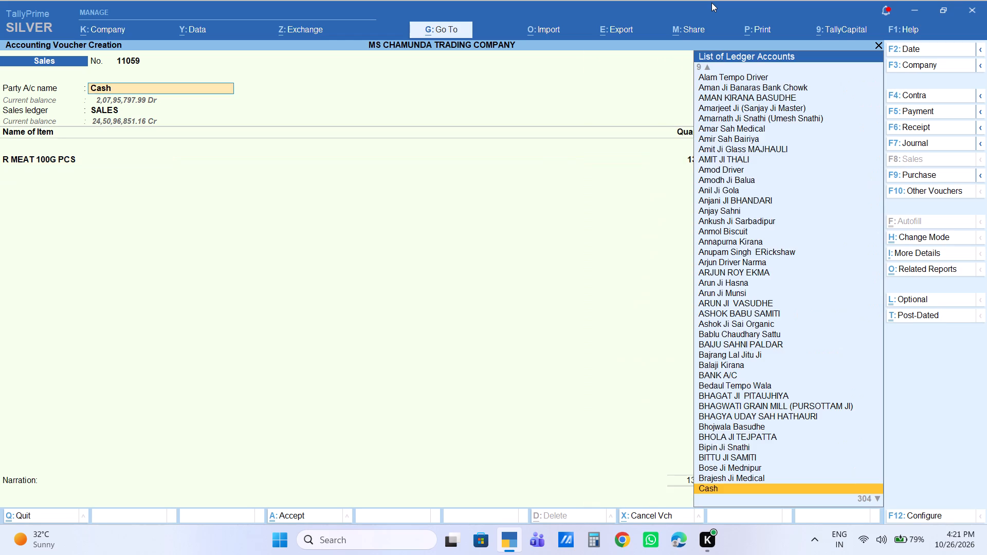
{"action": "key", "text": "Return"}
{"action": "key", "text": "Return"}
{"action": "key", "text": "Return"}
{"action": "key", "text": "Return"}
{"action": "key", "text": "Return"}
{"action": "key", "text": "Return"}
{"action": "key", "text": "Return"}
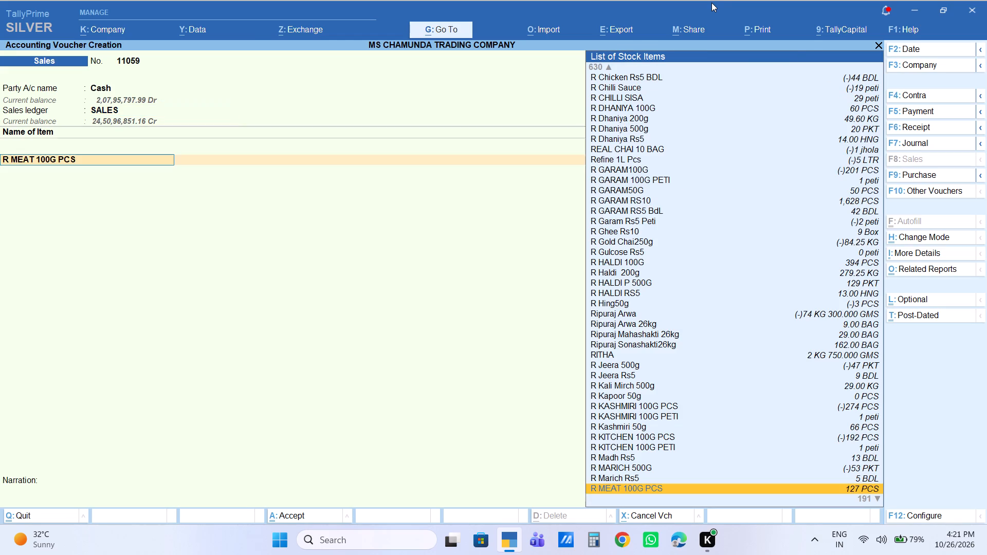
{"action": "type", "text": "m mea"}
{"action": "key", "text": "Down"}
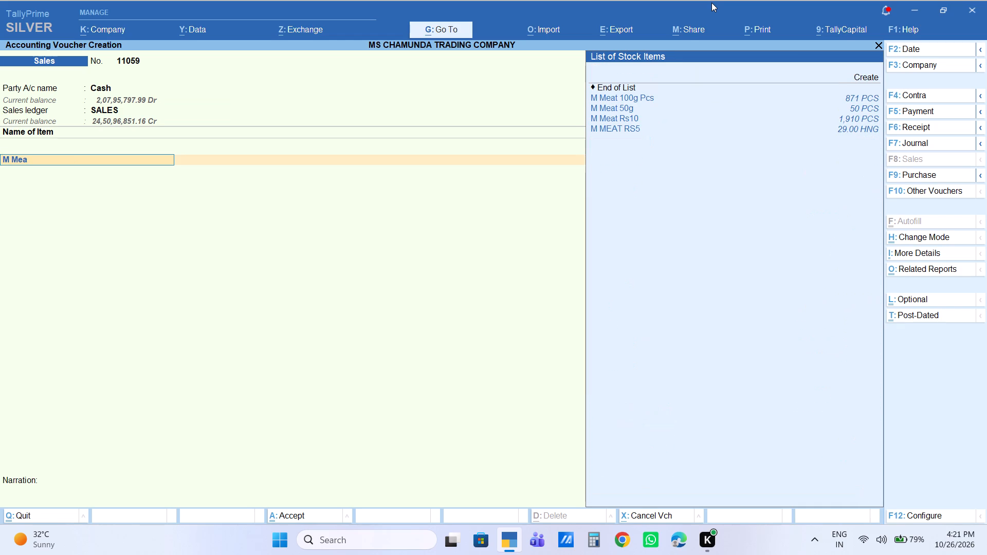
{"action": "key", "text": "Return"}
{"action": "key", "text": "Return"}
{"action": "key", "text": "Return"}
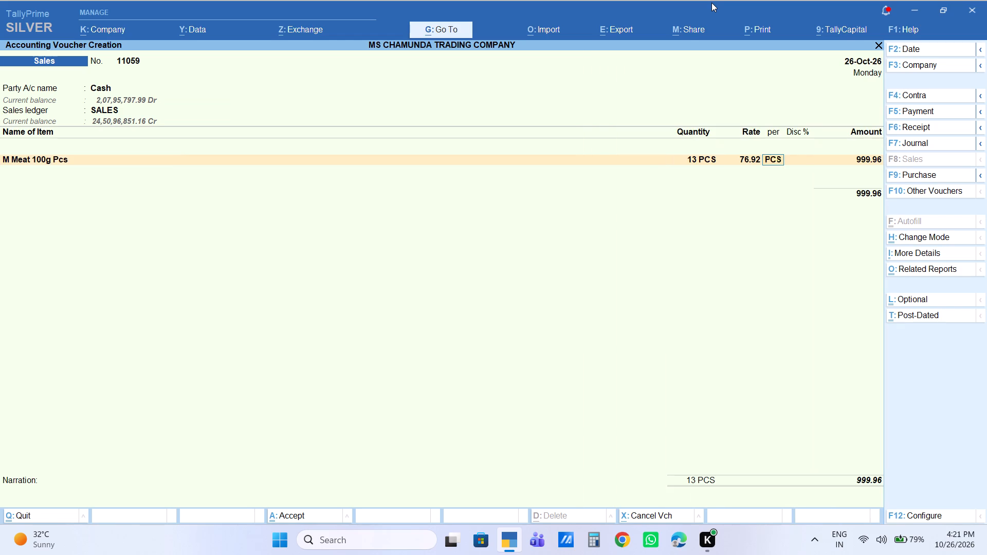
{"action": "key", "text": "Return"}
{"action": "key", "text": "Return"}
{"action": "type", "text": "1000"}
{"action": "key", "text": "Return"}
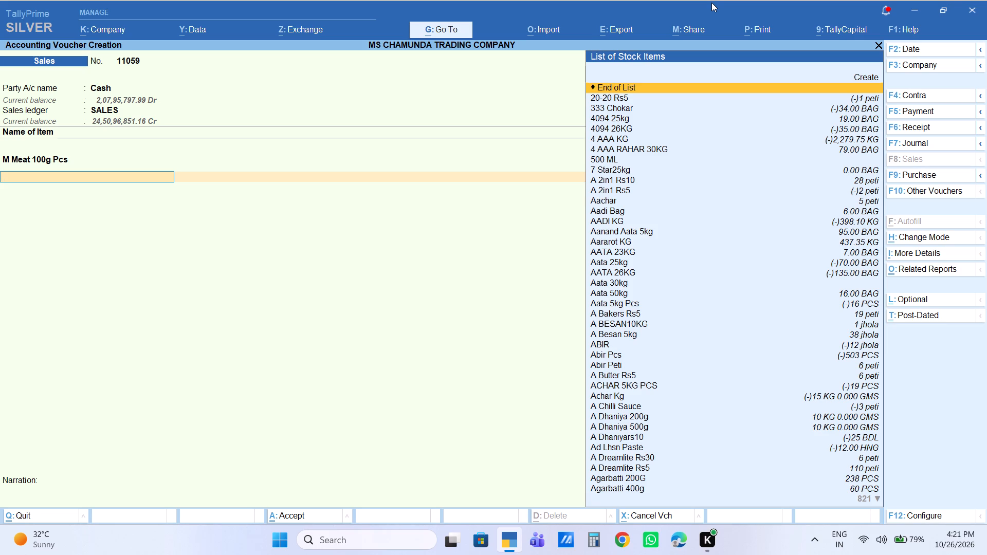
Add 13 PCS of M Garam 100g Pcs to the Sales voucher with an amount of 1,150.
{"action": "type", "text": "m gara"}
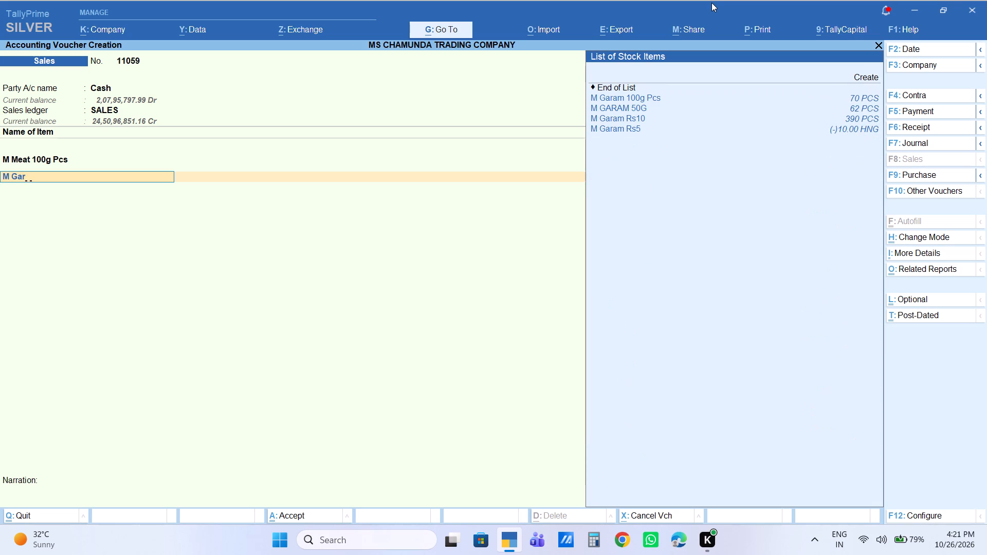
{"action": "key", "text": "Down"}
{"action": "key", "text": "Return"}
{"action": "type", "text": "13"}
{"action": "key", "text": "Return"}
{"action": "key", "text": "Return"}
{"action": "key", "text": "Return"}
{"action": "key", "text": "Return"}
{"action": "type", "text": "1150"}
{"action": "key", "text": "Return"}
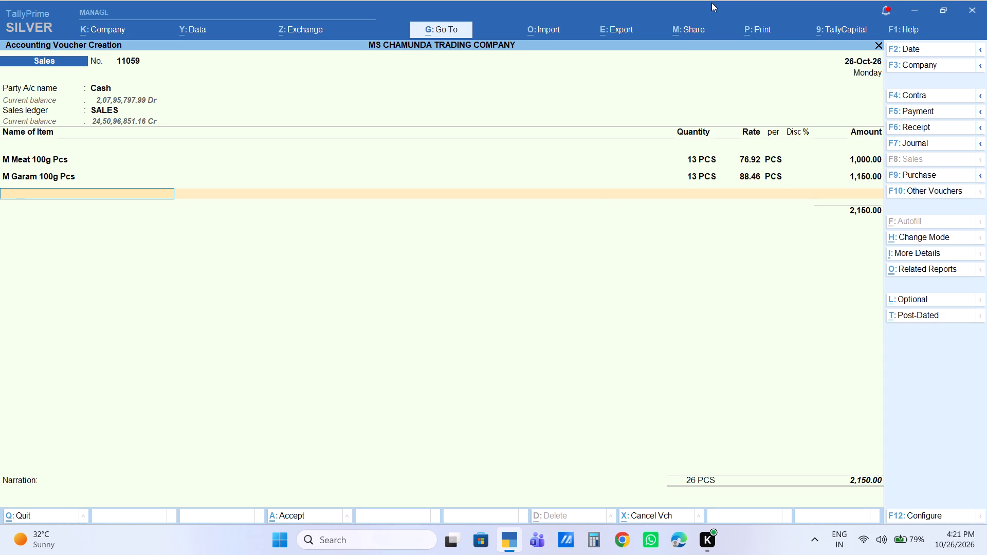
Add 13 PCS of M Kashmiri 100g Pcs to the Sales voucher with an amount of 1,250.
{"action": "type", "text": "m kas"}
{"action": "key", "text": "Down"}
{"action": "key", "text": "Return"}
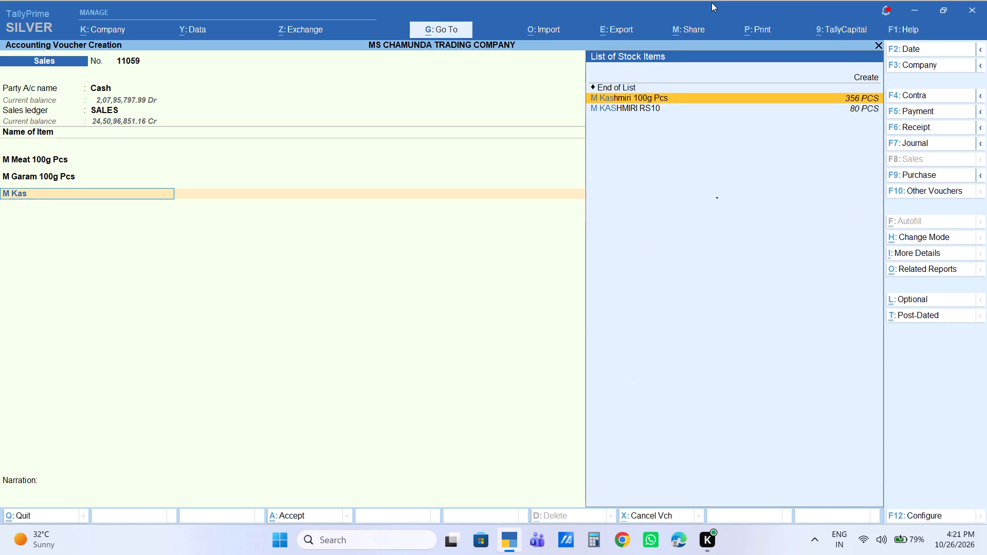
{"action": "type", "text": "13"}
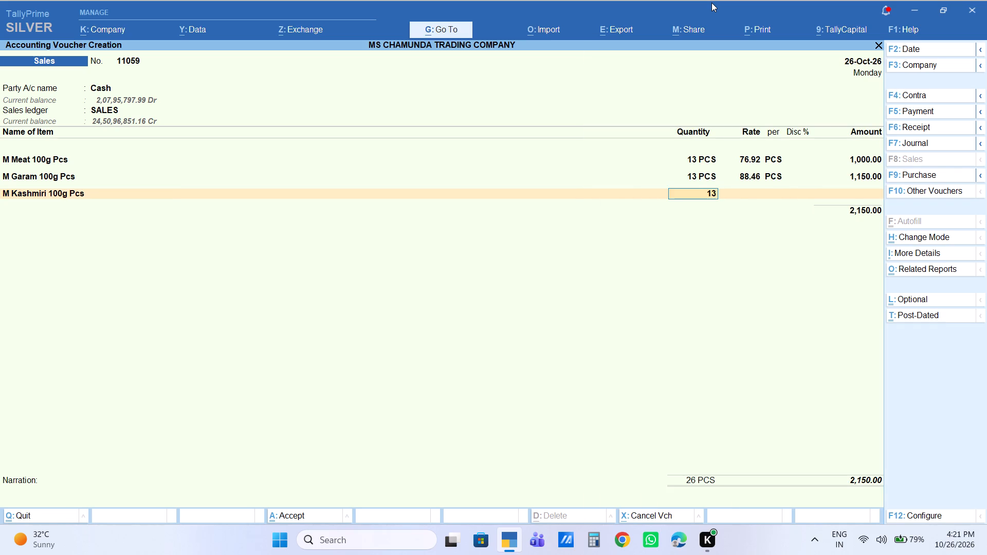
{"action": "key", "text": "Return"}
{"action": "key", "text": "Return"}
{"action": "key", "text": "Return"}
{"action": "key", "text": "Return"}
{"action": "type", "text": "1250"}
{"action": "key", "text": "Return"}
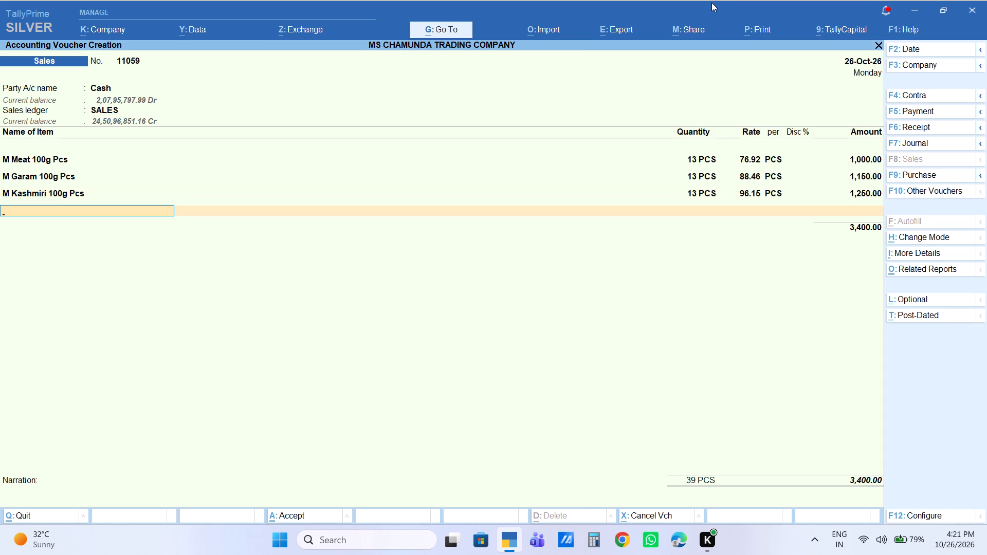
Add 13 PCS of M Methi 50g Pcs to the Sales voucher with an amount of 560.
{"action": "key", "text": "m"}
{"action": "key", "text": "m"}
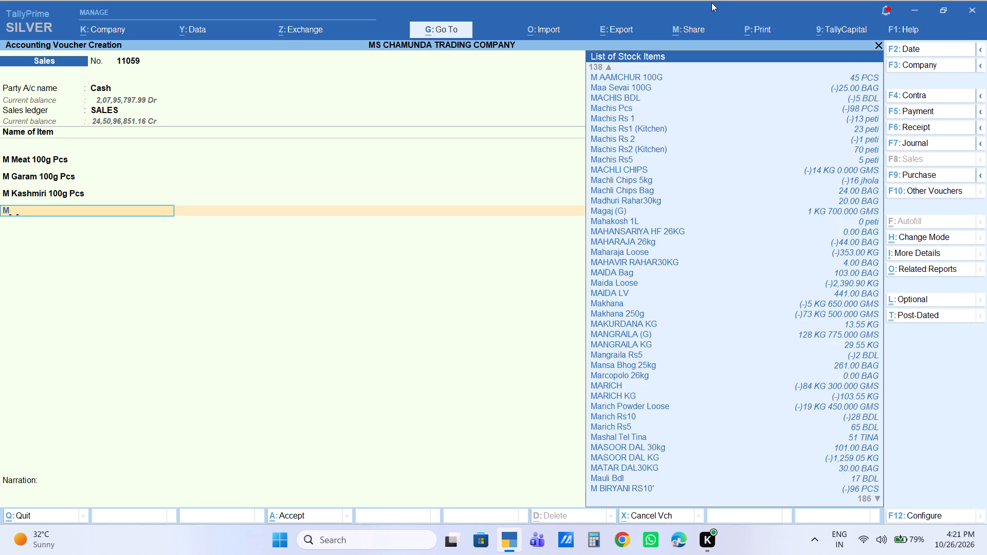
{"action": "type", "text": "ethi"}
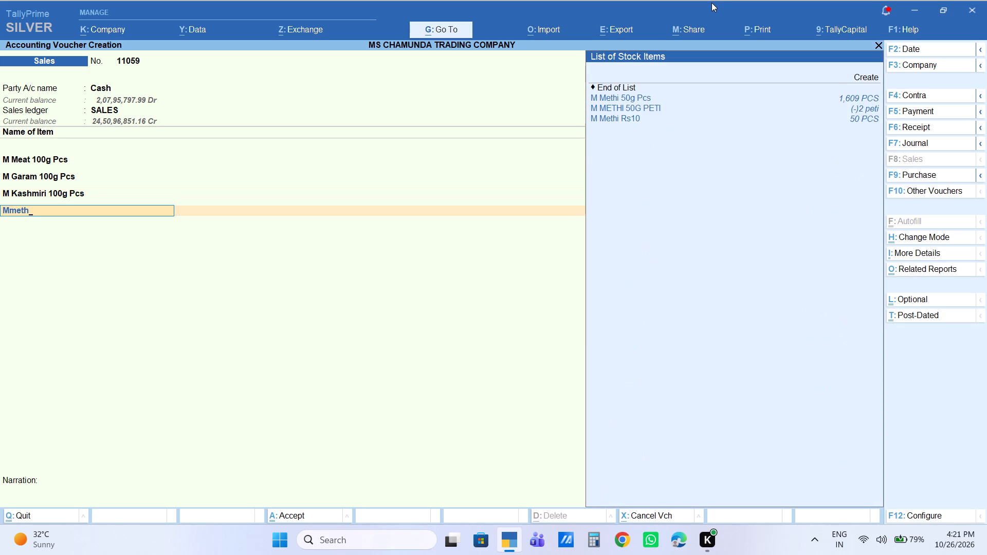
{"action": "key", "text": "Down"}
{"action": "key", "text": "Return"}
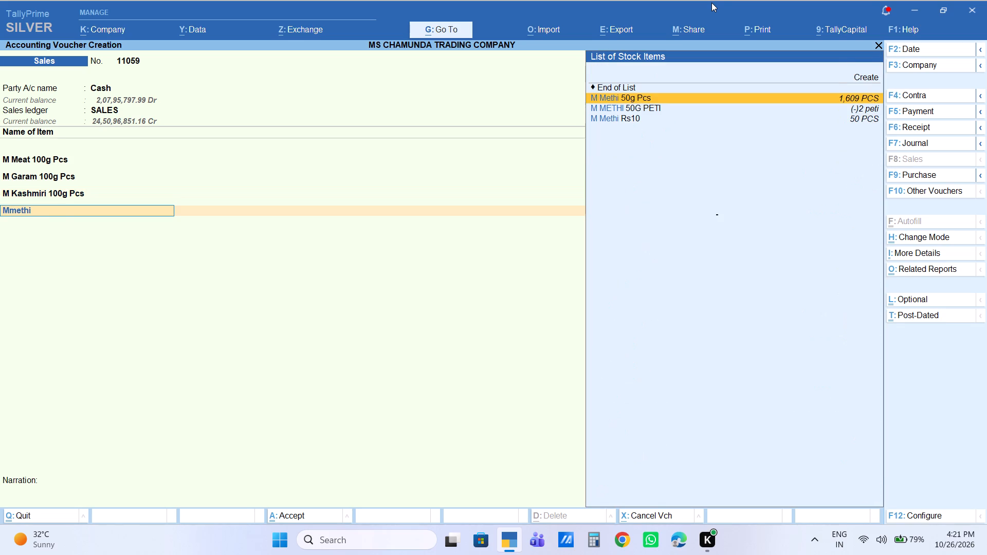
{"action": "type", "text": "13"}
{"action": "key", "text": "Return"}
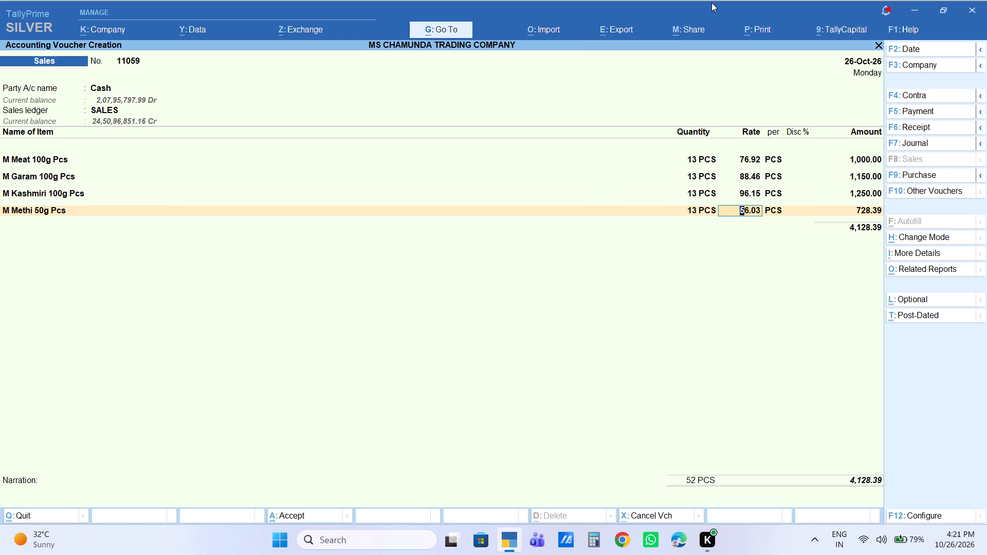
{"action": "key", "text": "Return"}
{"action": "key", "text": "Return"}
{"action": "key", "text": "Return"}
{"action": "type", "text": "560"}
{"action": "key", "text": "Return"}
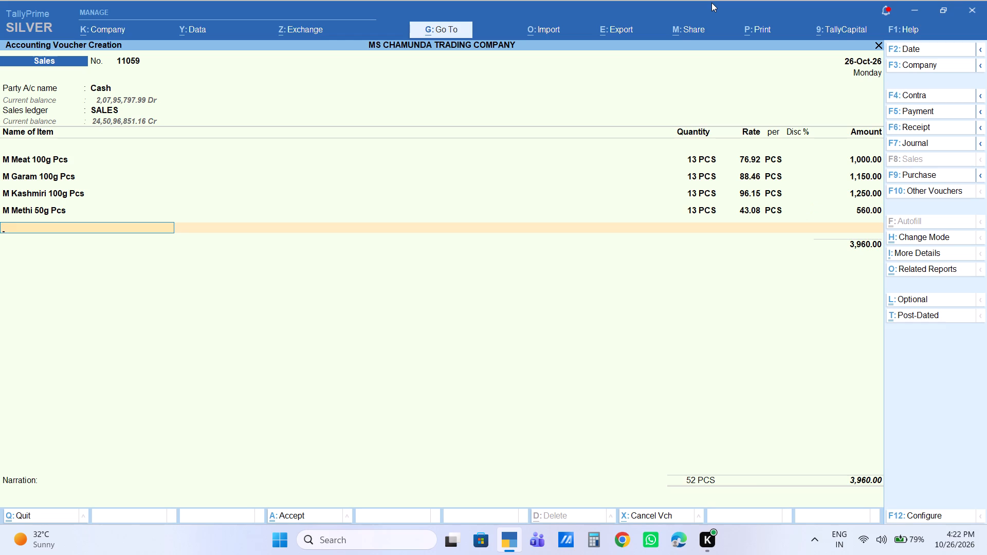
Add 3 BDL of Dettol Rs10 to the Sales voucher, accepting the suggested rate and amount.
{"action": "type", "text": "dett"}
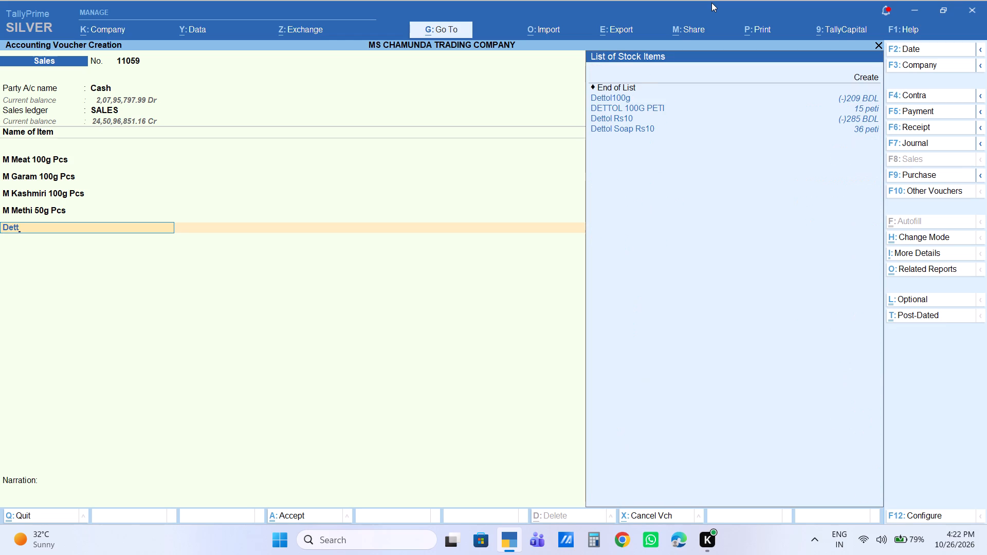
{"action": "key", "text": "Down"}
{"action": "key", "text": "Down"}
{"action": "key", "text": "Down"}
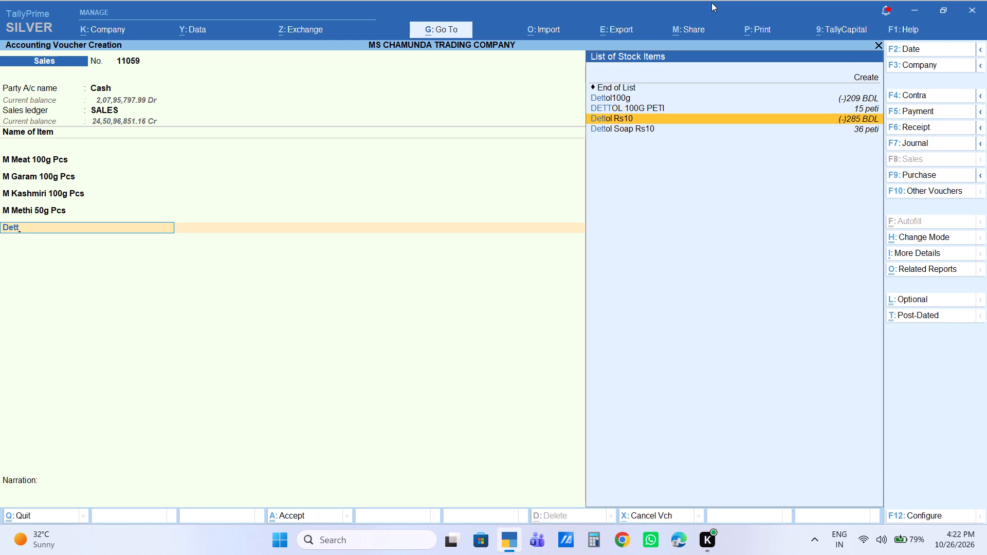
{"action": "key", "text": "Return"}
{"action": "key", "text": "3"}
{"action": "key", "text": "Return"}
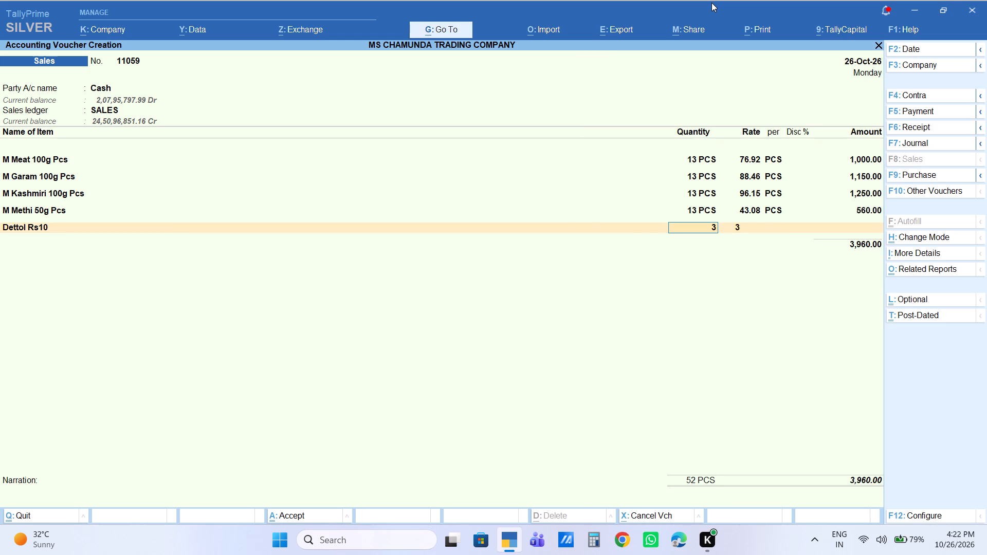
{"action": "key", "text": "Return"}
{"action": "key", "text": "Return"}
{"action": "key", "text": "Return"}
{"action": "key", "text": "Return"}
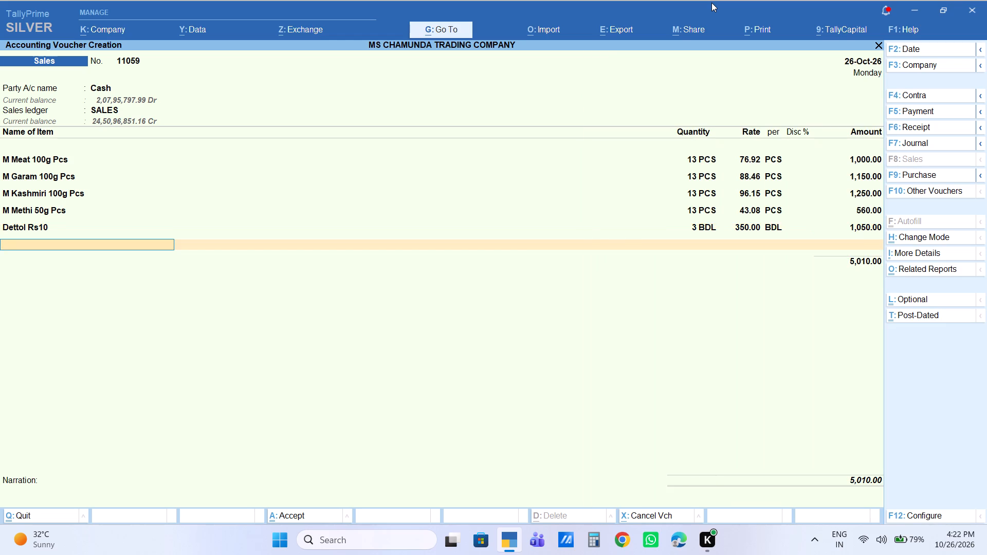
Add 2 peti of Bombay Choice 1 L to the Sales voucher, accepting the suggested rate and amount.
{"action": "type", "text": "bomb"}
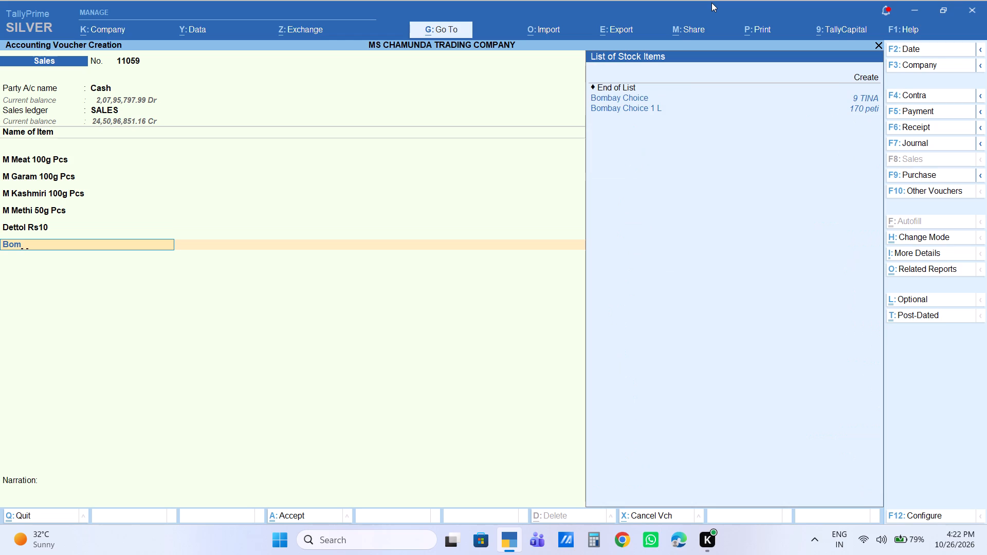
{"action": "key", "text": "Down"}
{"action": "key", "text": "Down"}
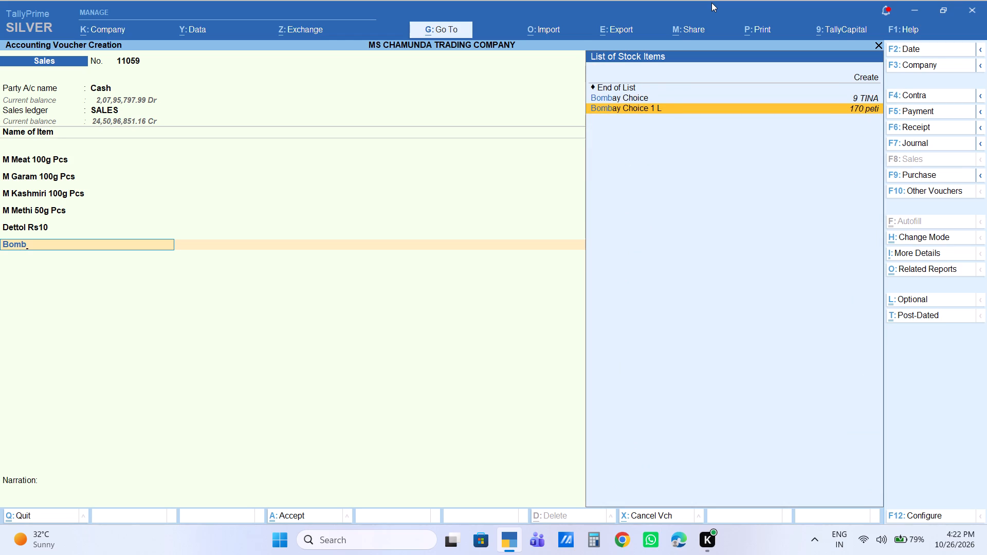
{"action": "key", "text": "Return"}
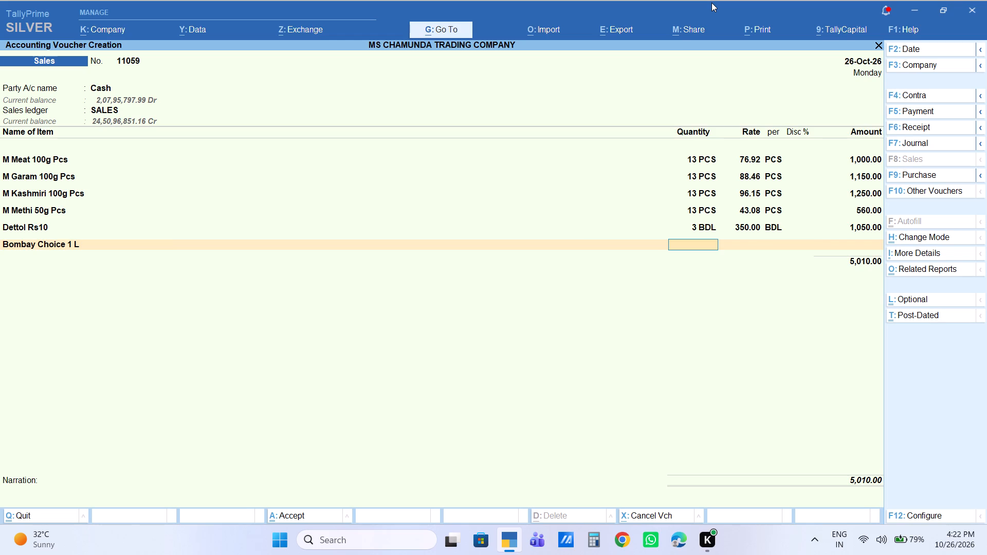
{"action": "key", "text": "2"}
{"action": "key", "text": "Return"}
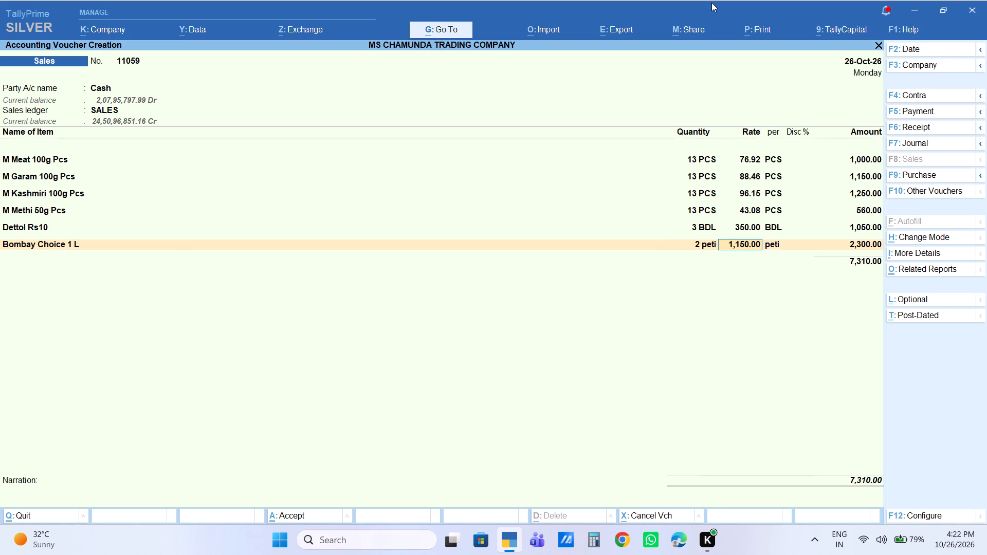
{"action": "key", "text": "Return"}
{"action": "key", "text": "Return"}
{"action": "key", "text": "Return"}
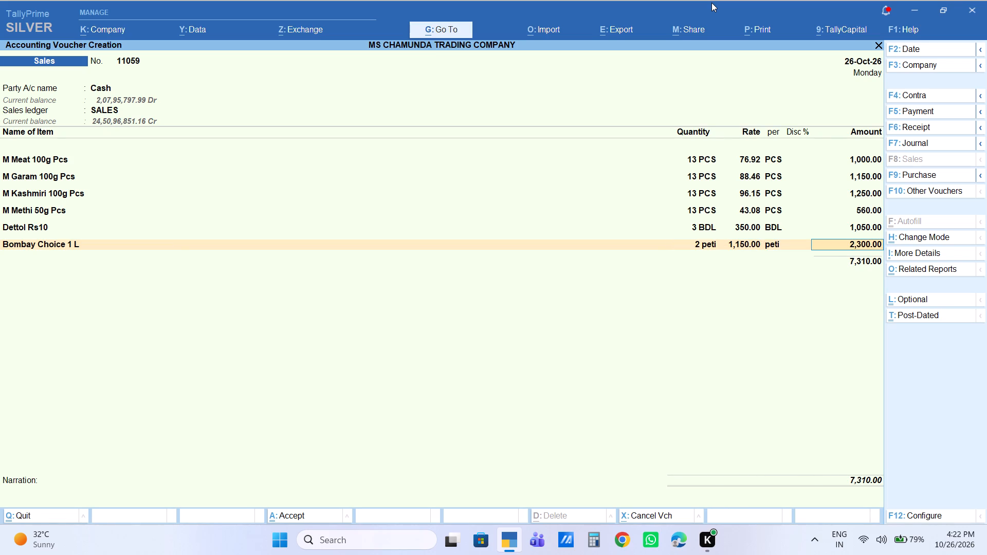
{"action": "key", "text": "Return"}
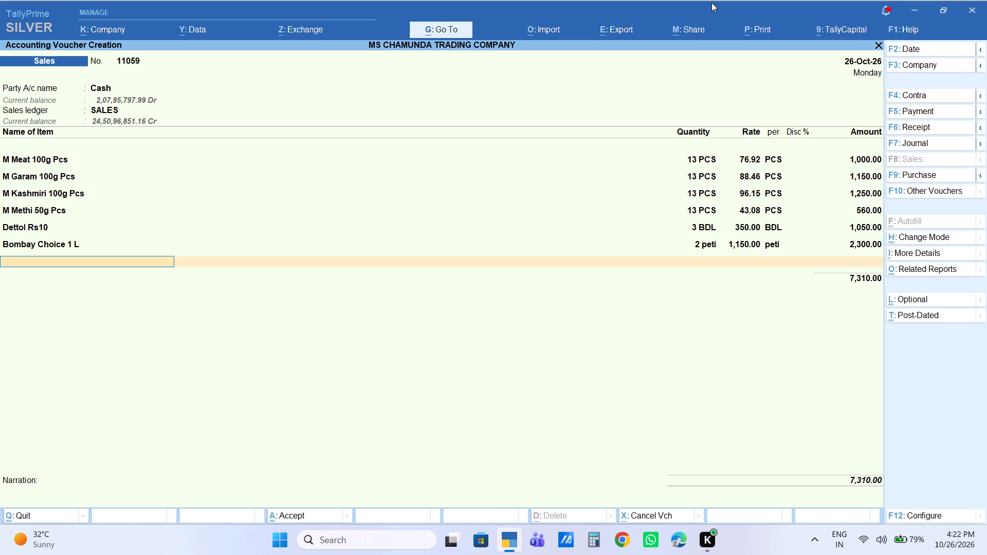
Add 1 BAG of Moong Dal 30KG to the Sales voucher, accepting the suggested rate and amount.
{"action": "type", "text": "moo"}
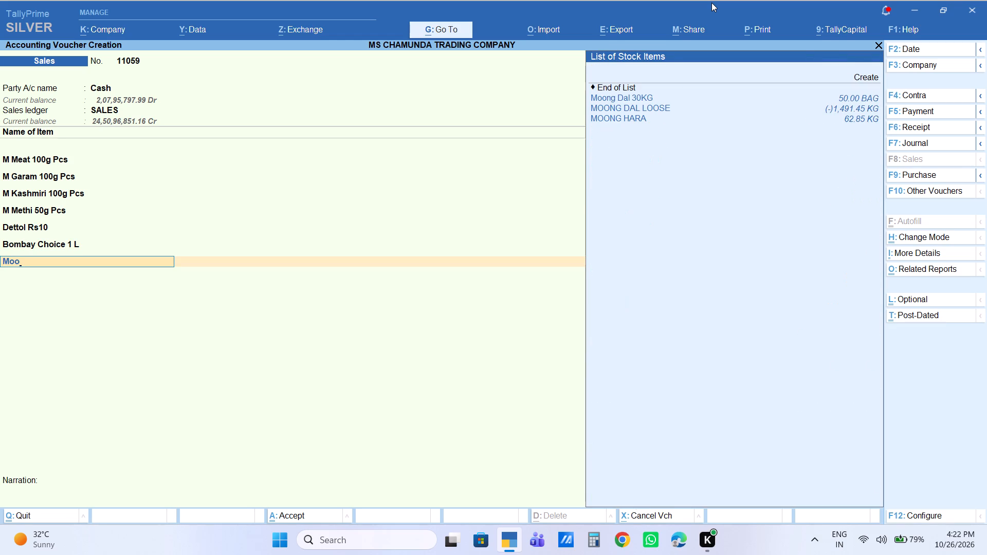
{"action": "key", "text": "Down"}
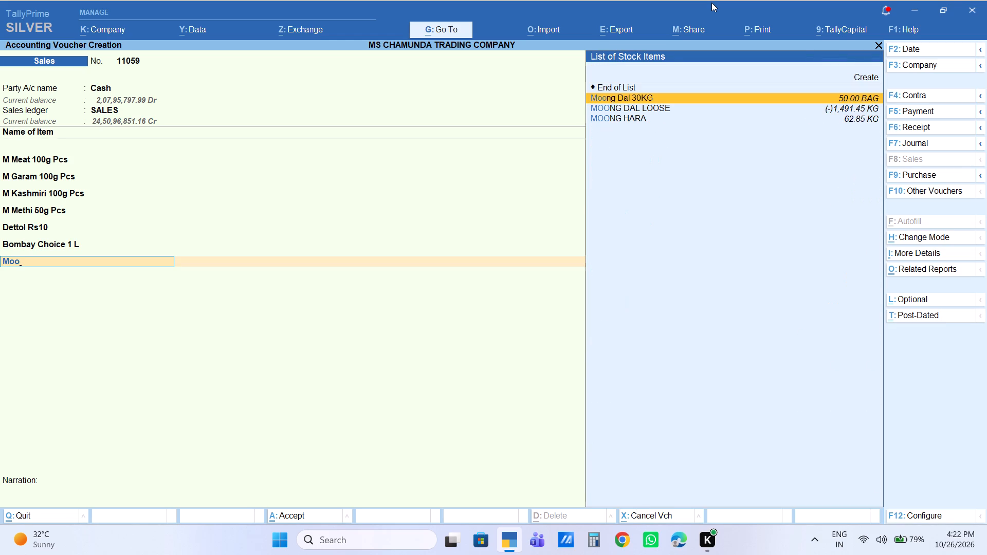
{"action": "key", "text": "Return"}
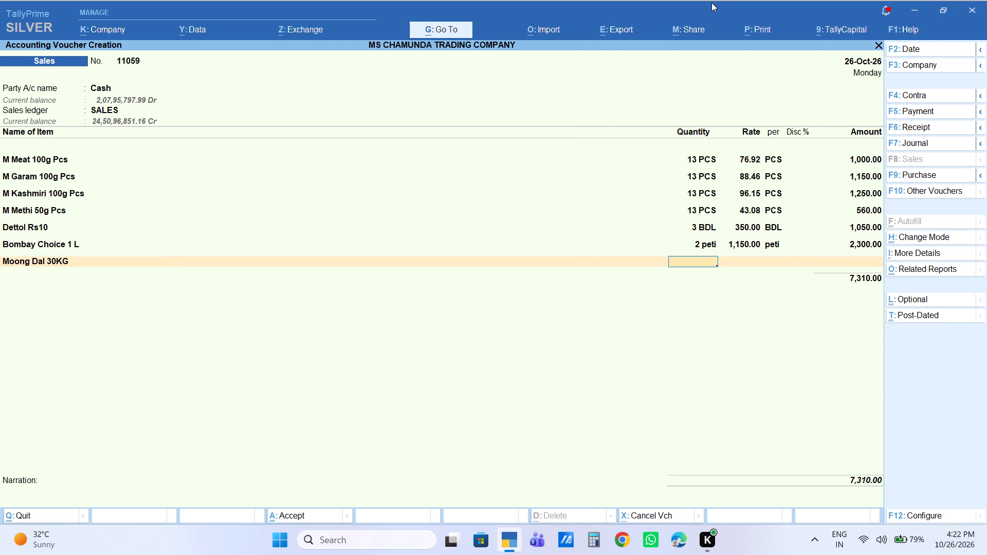
{"action": "key", "text": "1"}
{"action": "key", "text": "Return"}
{"action": "key", "text": "Return"}
{"action": "key", "text": "Return"}
{"action": "key", "text": "Return"}
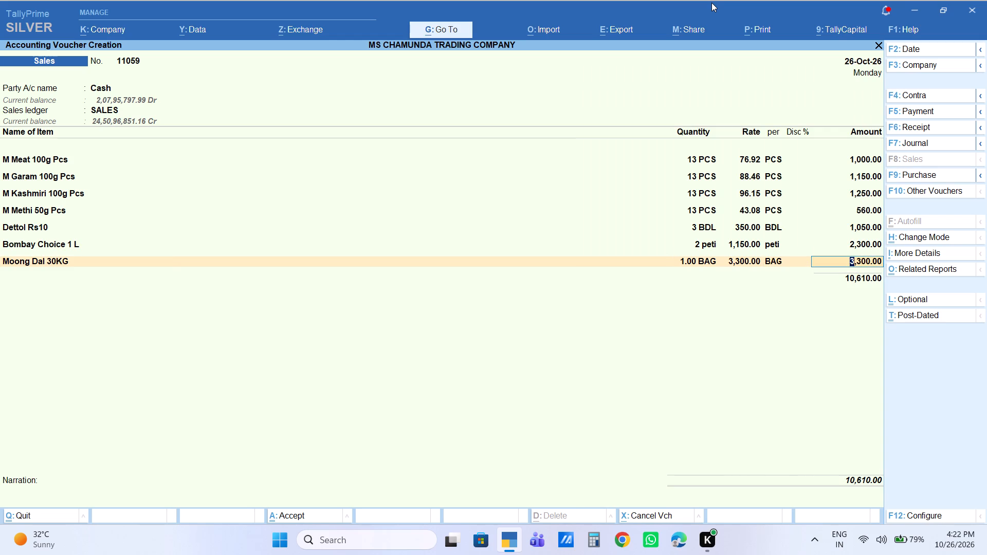
{"action": "key", "text": "Return"}
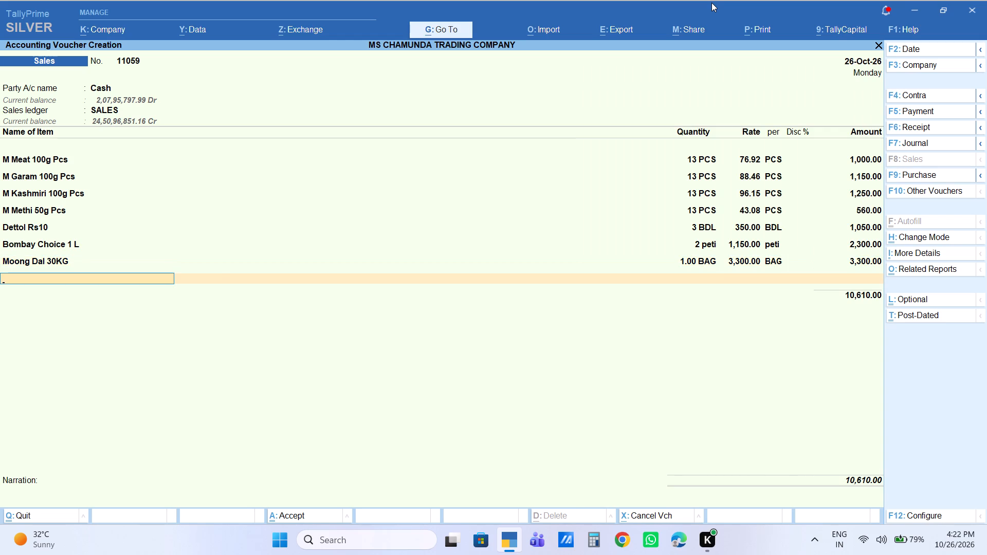
Add 1 BAG of Mircha 10kg to the Sales voucher, accepting the suggested rate and amount.
{"action": "type", "text": "mircha"}
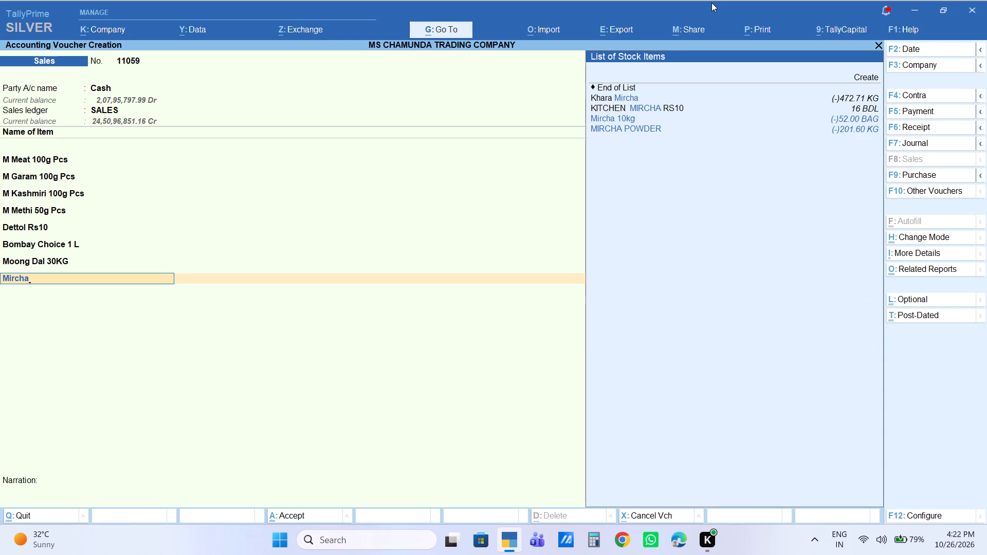
{"action": "key", "text": "Down"}
{"action": "key", "text": "Return"}
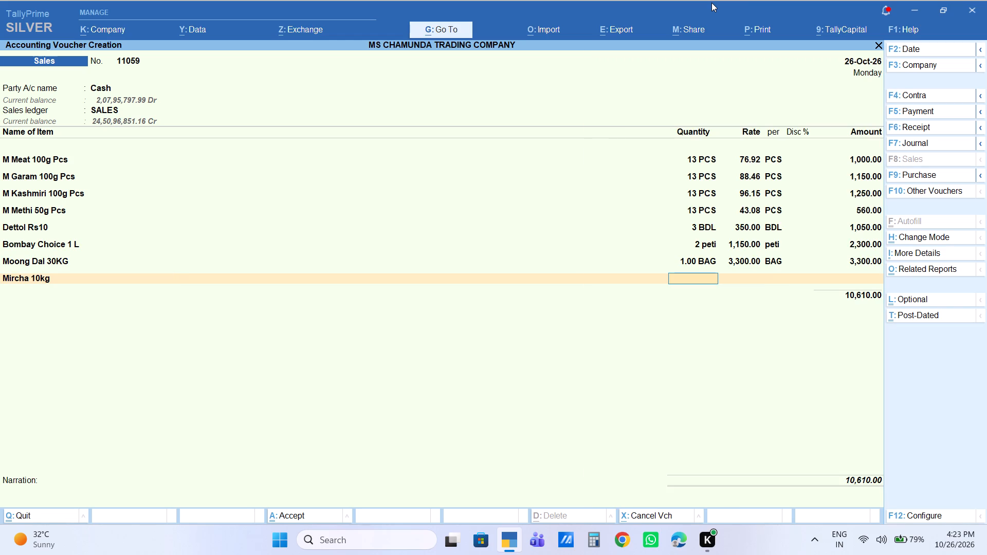
{"action": "key", "text": "1"}
{"action": "key", "text": "Return"}
{"action": "key", "text": "Return"}
{"action": "key", "text": "Return"}
{"action": "key", "text": "Return"}
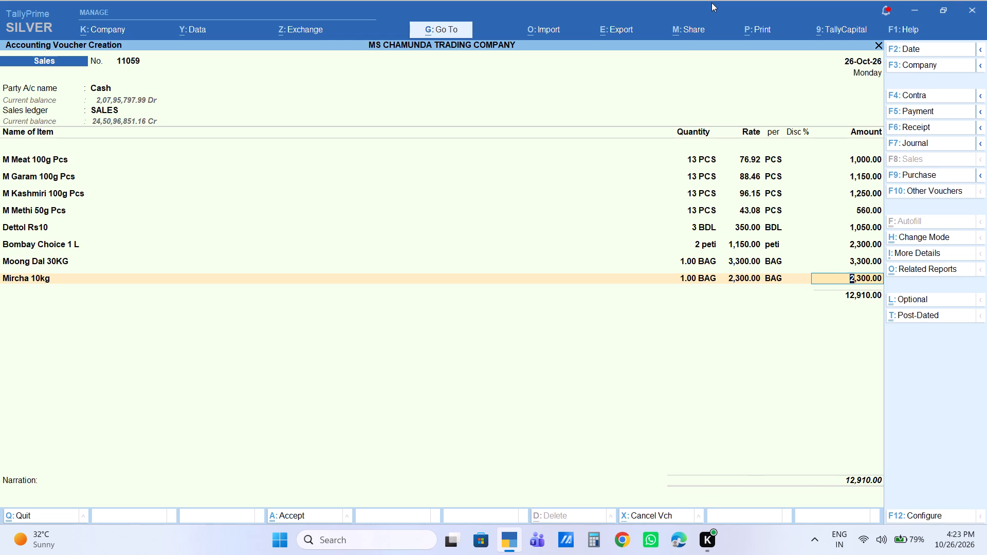
{"action": "key", "text": "Return"}
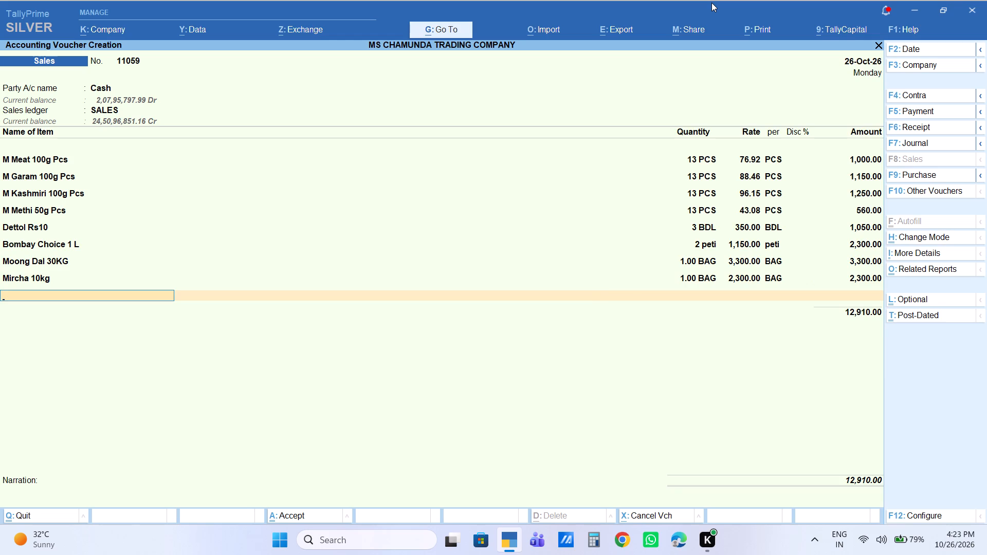
Add 1 BAG of CHINI DF 50KG to the Sales voucher with an amount of 3,000.
{"action": "type", "text": "df"}
{"action": "key", "text": "Return"}
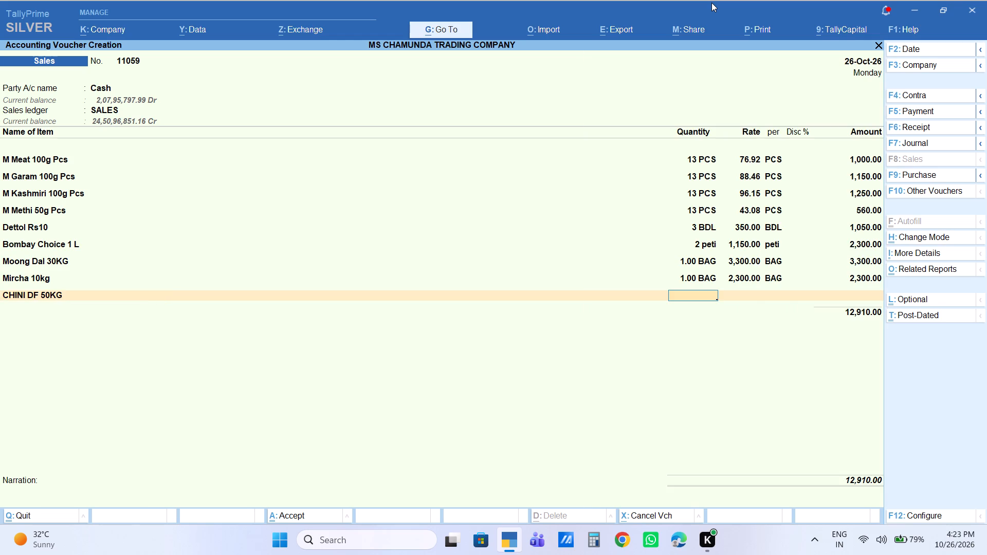
{"action": "key", "text": "1"}
{"action": "key", "text": "Return"}
{"action": "key", "text": "Return"}
{"action": "key", "text": "Return"}
{"action": "key", "text": "Return"}
{"action": "type", "text": "3000"}
{"action": "key", "text": "Return"}
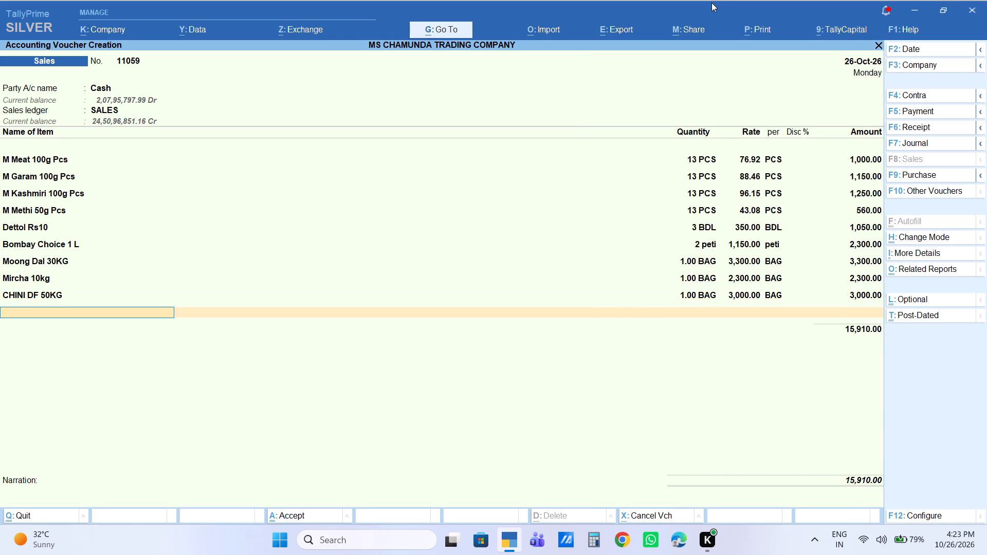
Add 1 peti of P Dudh BiscuitRS5 to the Sales voucher, accepting the suggested rate and amount.
{"action": "type", "text": "p dud"}
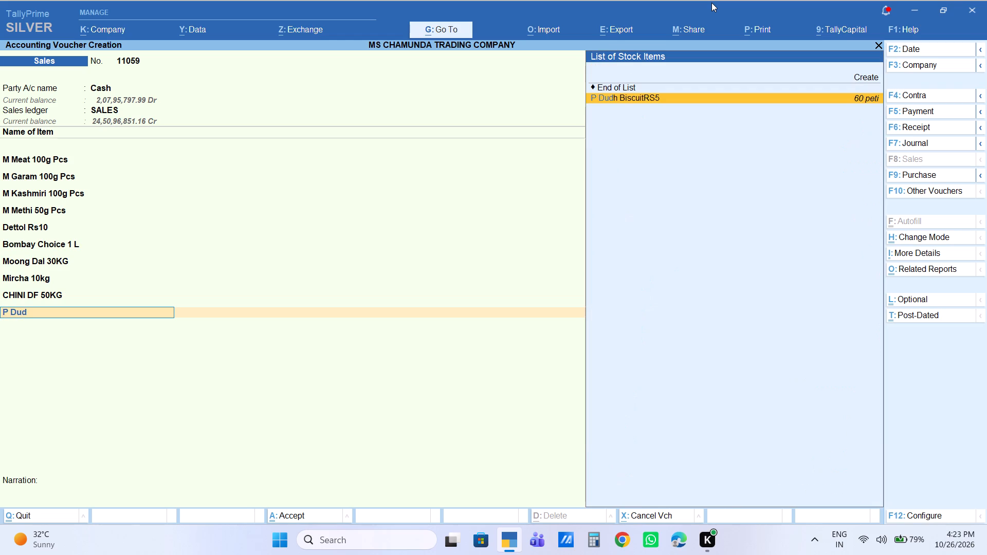
{"action": "key", "text": "Return"}
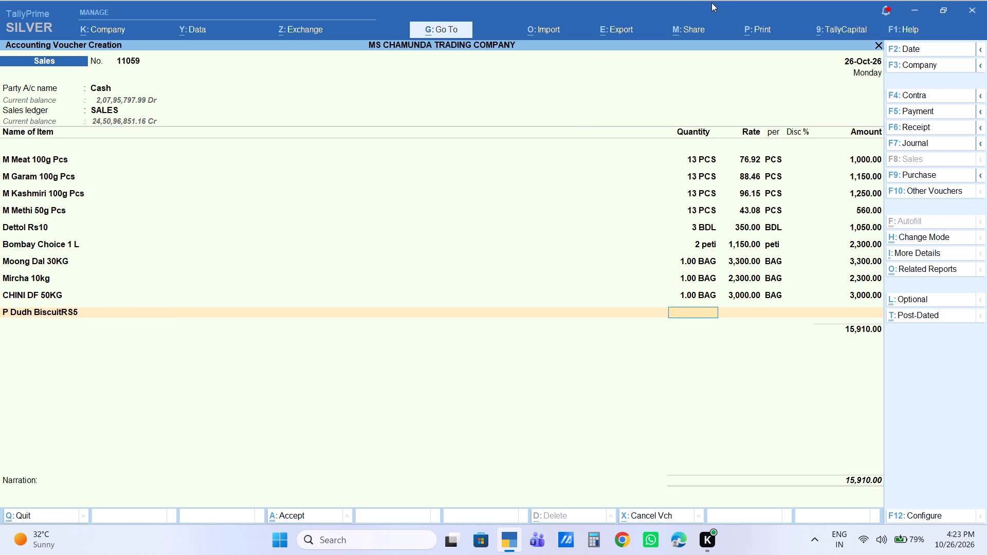
{"action": "key", "text": "1"}
{"action": "key", "text": "Return"}
{"action": "key", "text": "Return"}
{"action": "key", "text": "Return"}
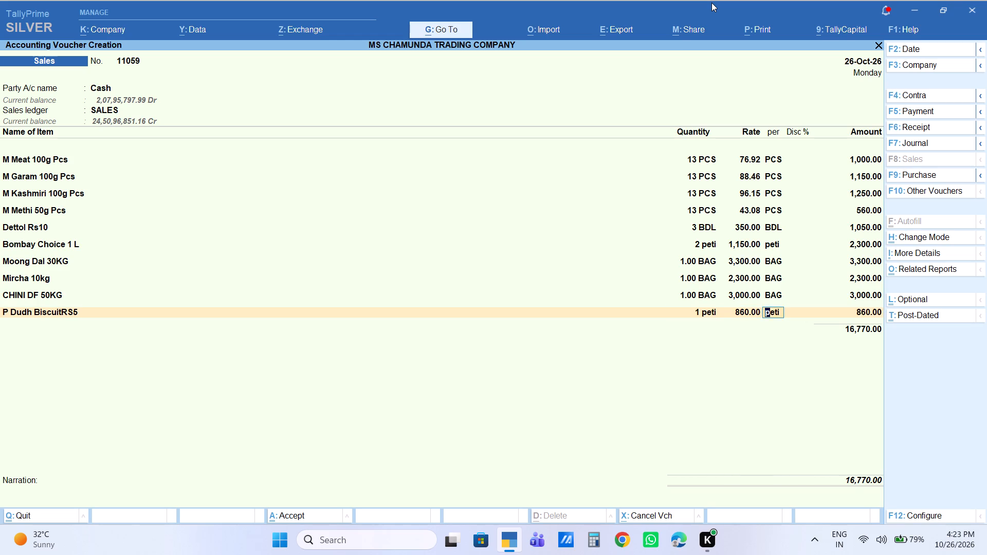
{"action": "key", "text": "Return"}
{"action": "key", "text": "Return"}
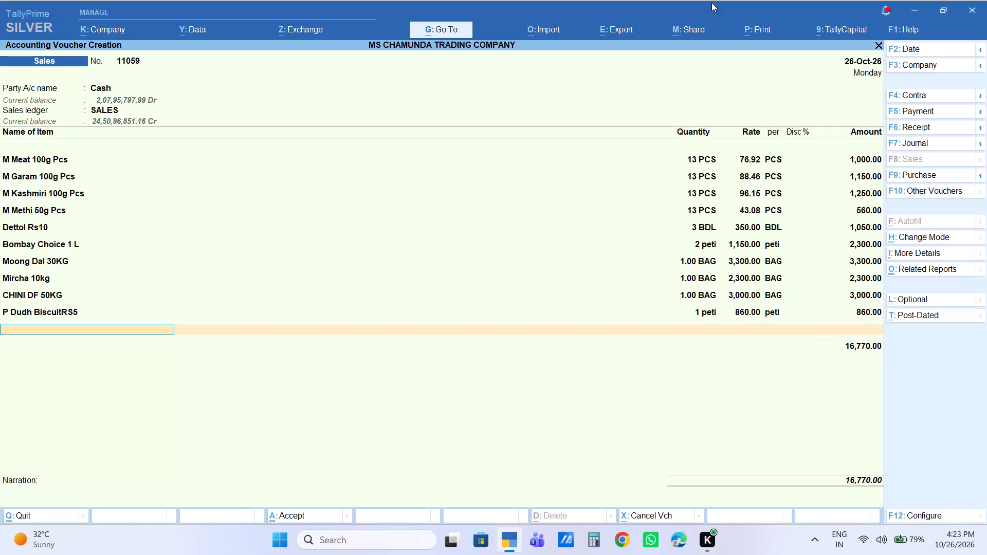
Add 1 peti of Namaste India to the Sales voucher, accepting the suggested rate and amount.
{"action": "type", "text": "india"}
{"action": "key", "text": "Down"}
{"action": "key", "text": "Down"}
{"action": "key", "text": "Down"}
{"action": "key", "text": "Down"}
{"action": "key", "text": "Down"}
{"action": "key", "text": "Down"}
{"action": "key", "text": "Down"}
{"action": "key", "text": "Down"}
{"action": "key", "text": "Down"}
{"action": "key", "text": "Down"}
{"action": "key", "text": "Down"}
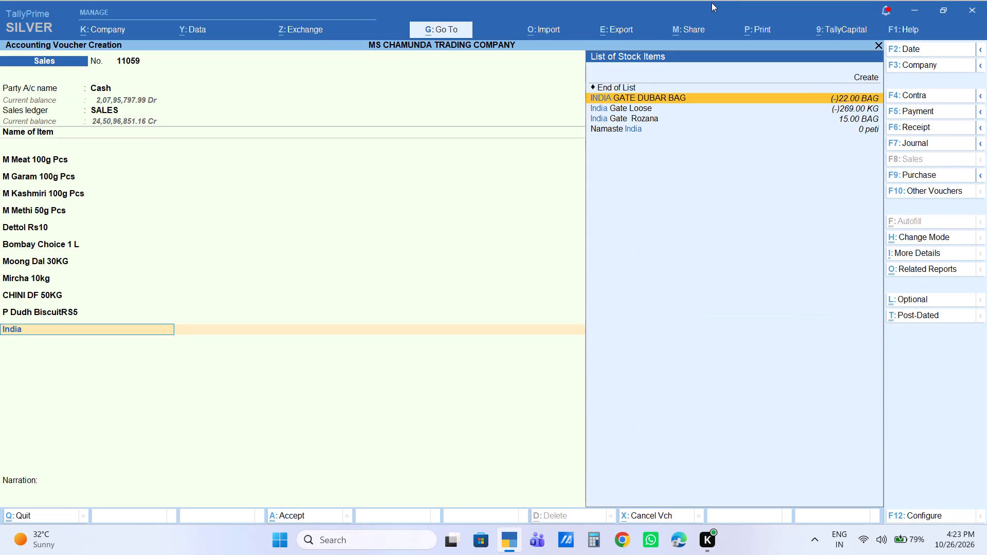
{"action": "key", "text": "Return"}
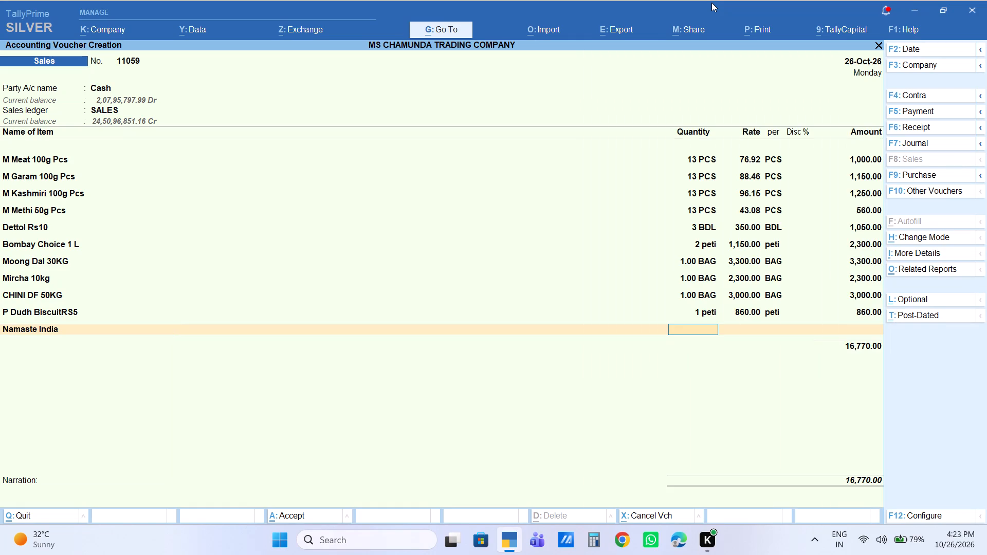
{"action": "key", "text": "1"}
{"action": "key", "text": "Return"}
{"action": "key", "text": "Return"}
{"action": "key", "text": "Return"}
{"action": "key", "text": "Return"}
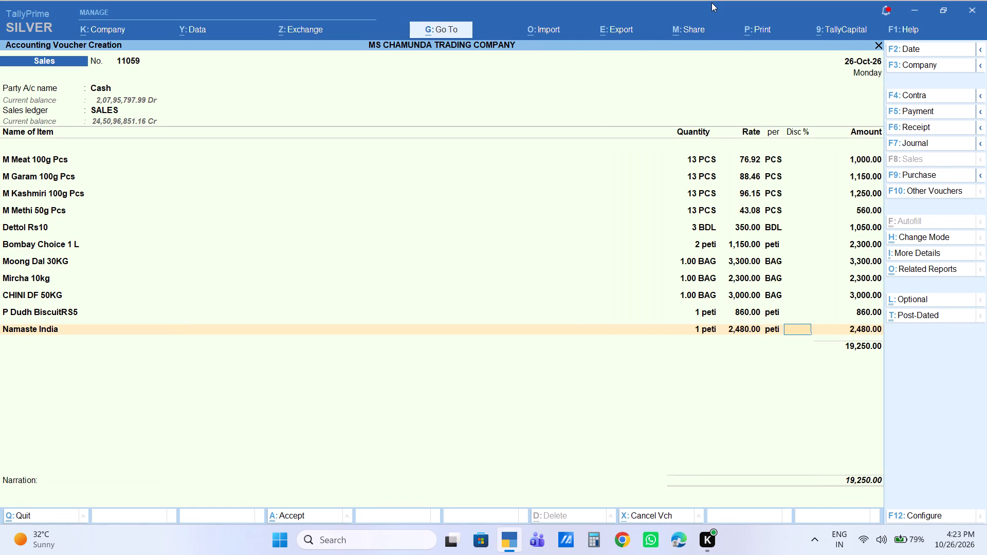
{"action": "key", "text": "Return"}
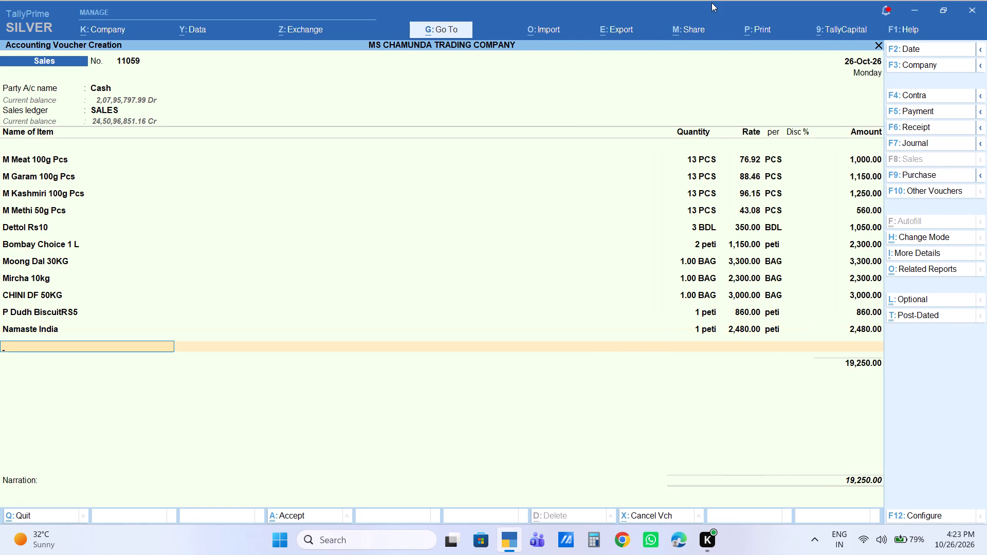
Add 1 BAG of Taja Chai 100g Bag to the Sales voucher, accepting the suggested rate and amount.
{"action": "type", "text": "taja"}
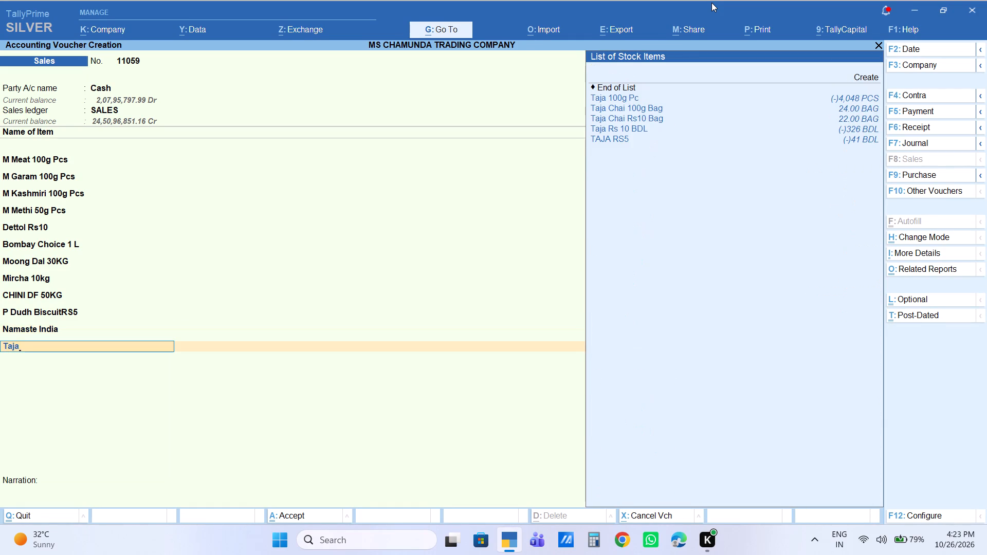
{"action": "key", "text": "Down"}
{"action": "key", "text": "Down"}
{"action": "key", "text": "Down"}
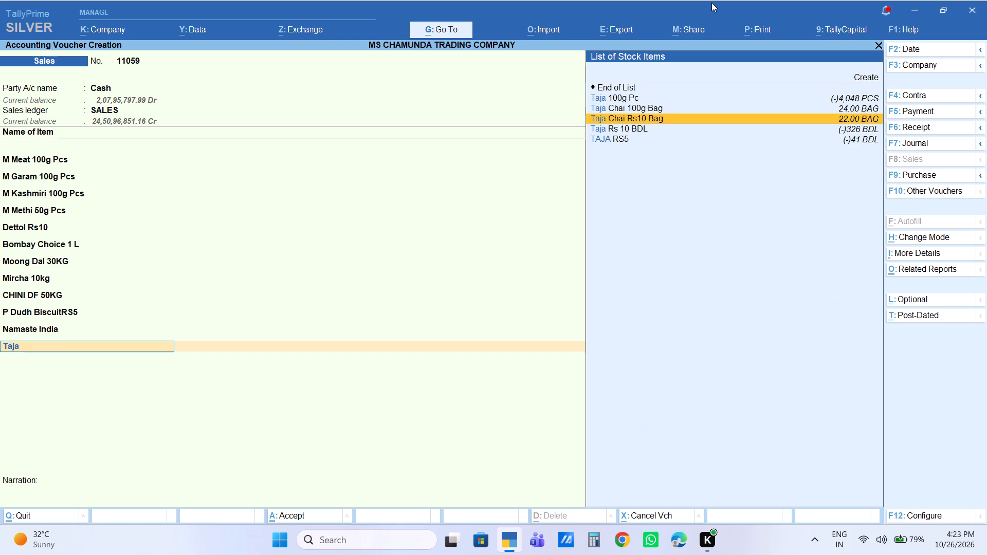
{"action": "key", "text": "Up"}
{"action": "key", "text": "Return"}
{"action": "key", "text": "1"}
{"action": "key", "text": "Return"}
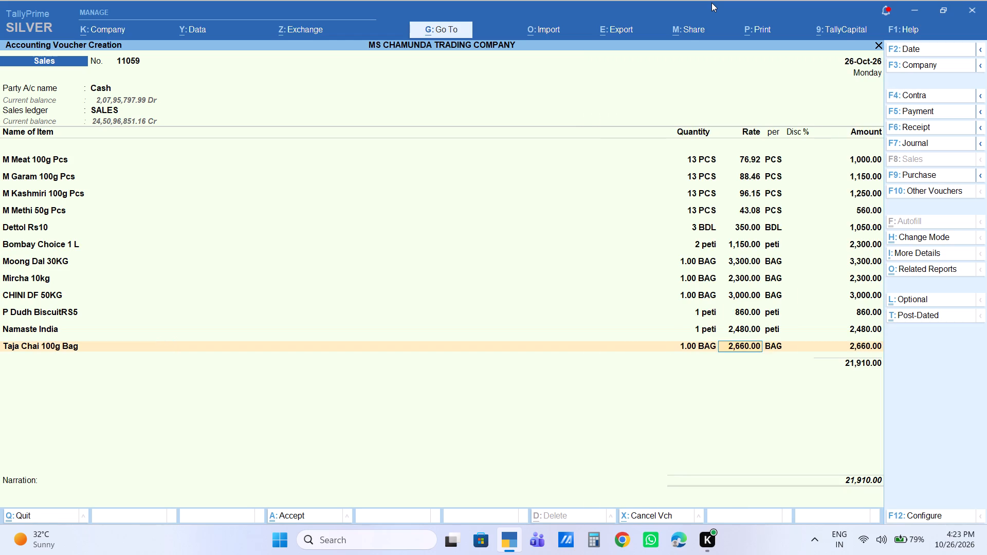
{"action": "key", "text": "Return"}
{"action": "key", "text": "Return"}
{"action": "key", "text": "Return"}
{"action": "key", "text": "Return"}
{"action": "key", "text": "Return"}
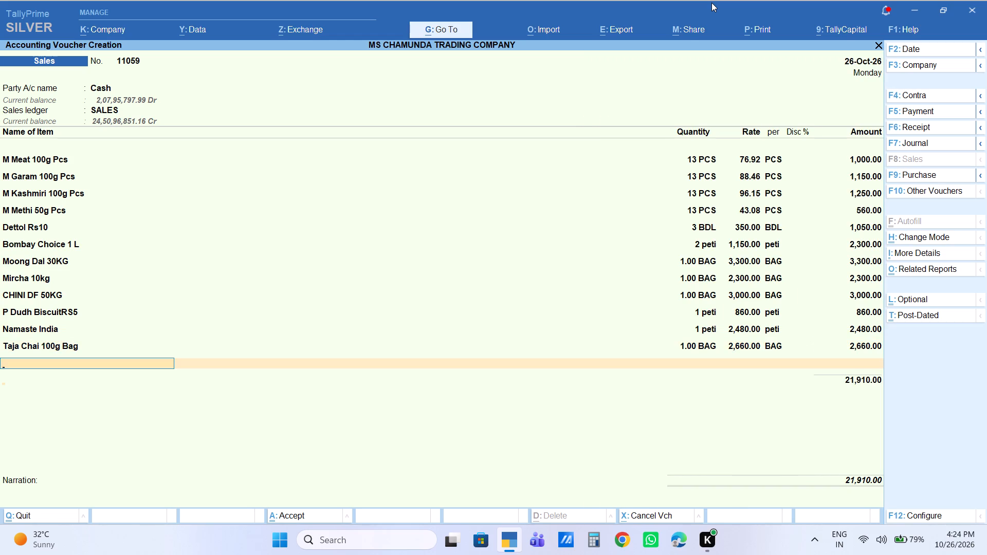
Add the Labour Charge ledger below the items of the Sales voucher with an amount of 20.
{"action": "key", "text": "l"}
{"action": "key", "text": "Down"}
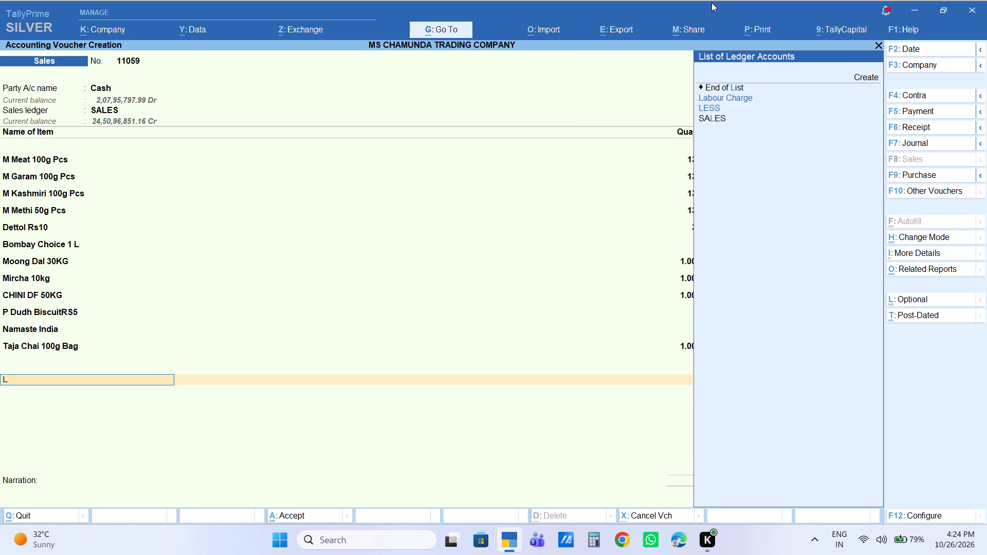
{"action": "key", "text": "Return"}
{"action": "key", "text": "Return"}
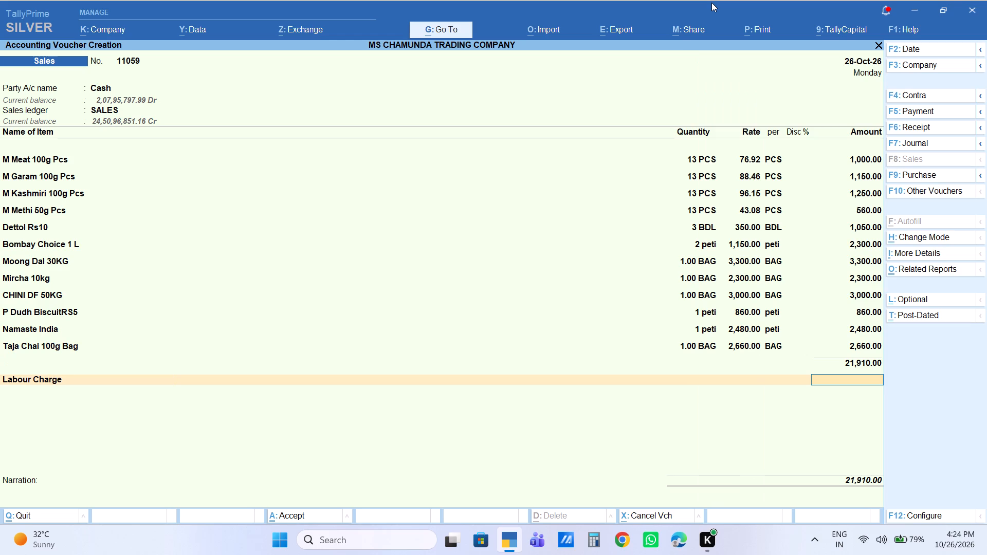
{"action": "type", "text": "20"}
{"action": "key", "text": "Return"}
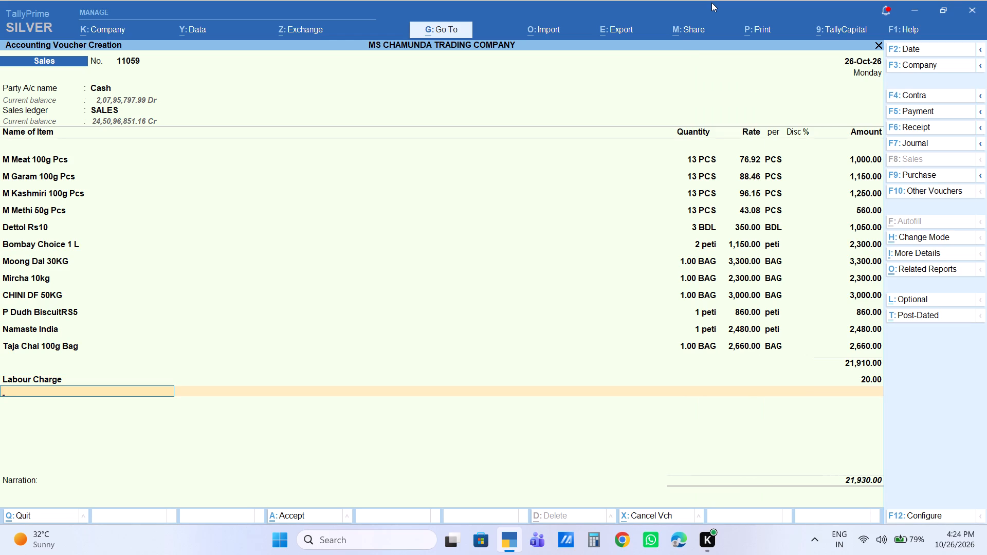
Go back to the item lines and add 2 BAG of Mansa Bhog 25kg after Taja Chai 100g Bag, with an amount of 2,370.
{"action": "key", "text": "BackSpace"}
{"action": "key", "text": "Up"}
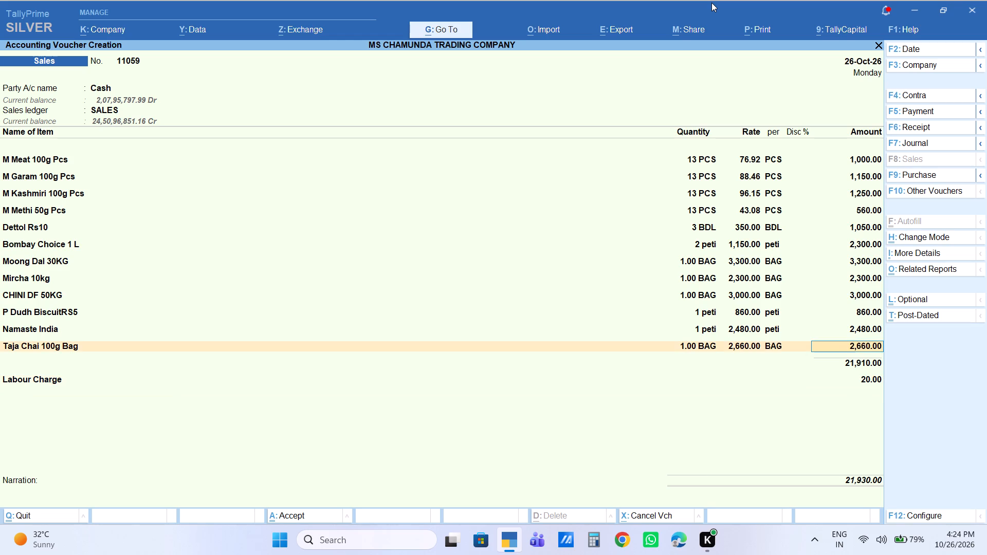
{"action": "key", "text": "Up"}
{"action": "key", "text": "Up"}
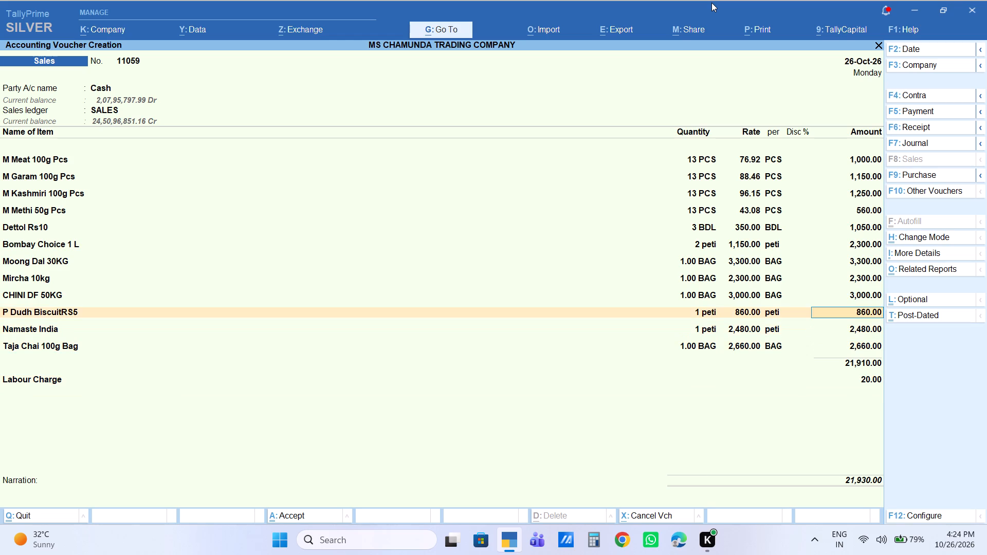
{"action": "key", "text": "Up"}
{"action": "key", "text": "Up"}
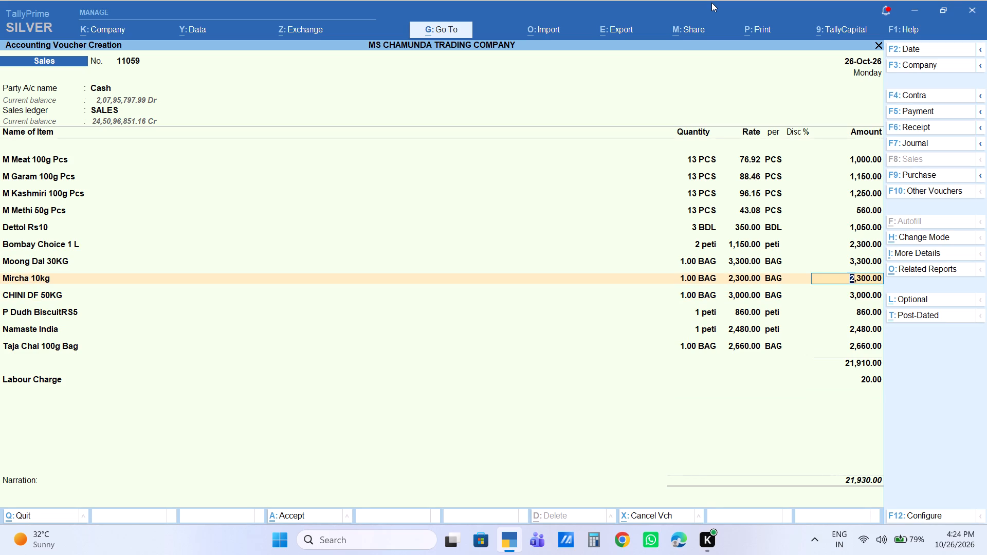
{"action": "key", "text": "Down"}
{"action": "key", "text": "Down"}
{"action": "key", "text": "Down"}
{"action": "key", "text": "Down"}
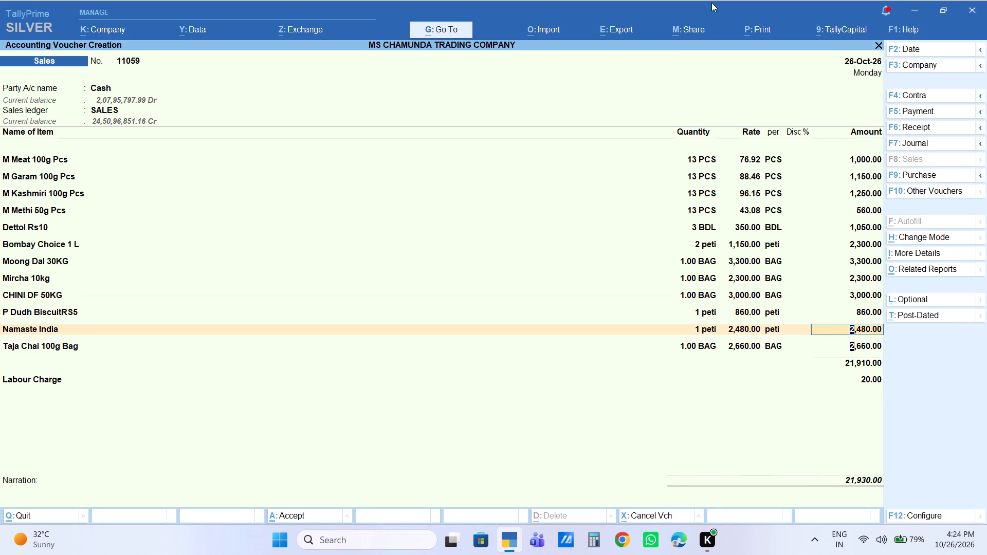
{"action": "key", "text": "Down"}
{"action": "type", "text": "mas"}
{"action": "key", "text": "BackSpace"}
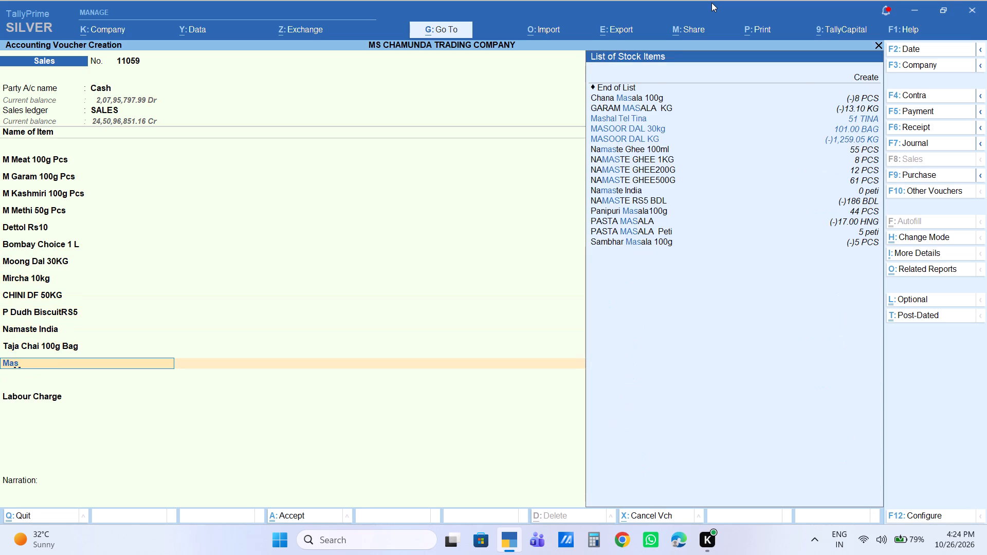
{"action": "type", "text": "nsa"}
{"action": "key", "text": "Return"}
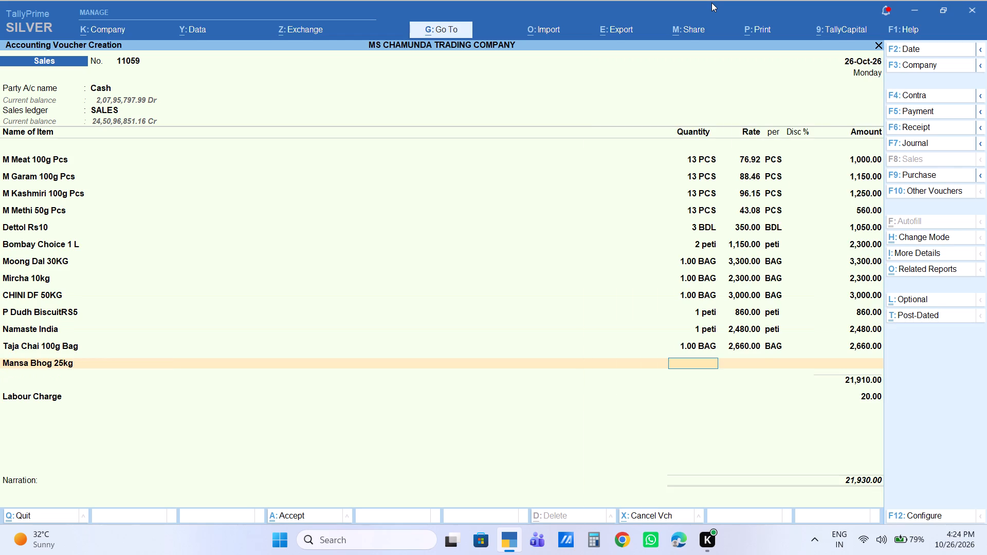
{"action": "key", "text": "2"}
{"action": "key", "text": "Return"}
{"action": "key", "text": "Return"}
{"action": "key", "text": "Return"}
{"action": "key", "text": "Return"}
{"action": "type", "text": "2370"}
{"action": "key", "text": "Return"}
Finish the item list, keep the Labour Charge line, leave the narration blank and save the Sales voucher.
{"action": "key", "text": "Return"}
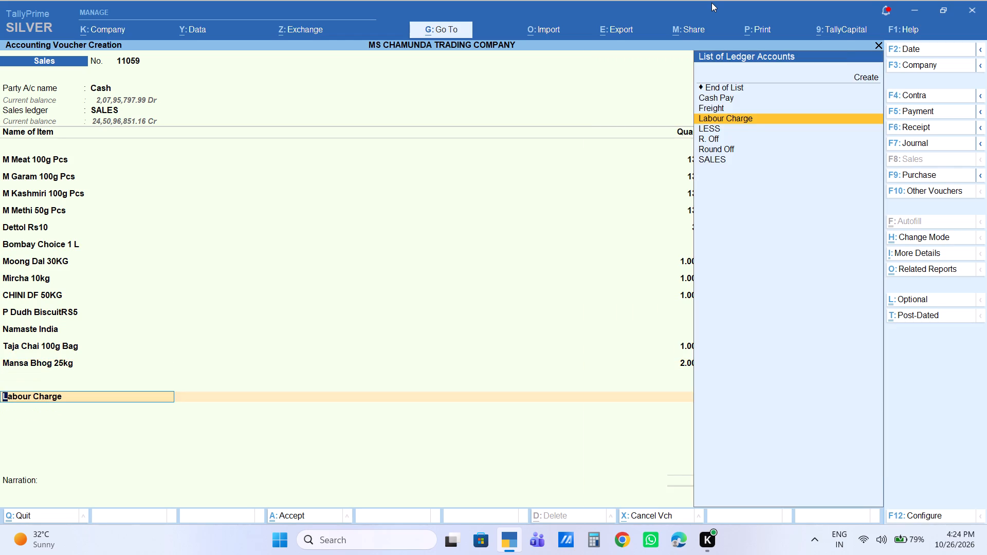
{"action": "key", "text": "Return"}
{"action": "key", "text": "Return"}
{"action": "key", "text": "Return"}
{"action": "key", "text": "Return"}
{"action": "key", "text": "Return"}
{"action": "key", "text": "Return"}
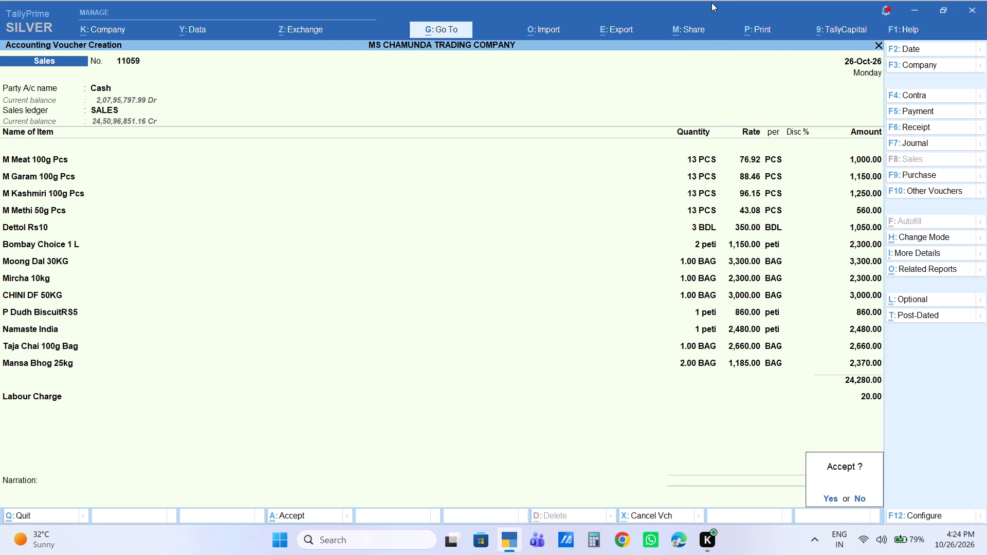
{"action": "key", "text": "Return"}
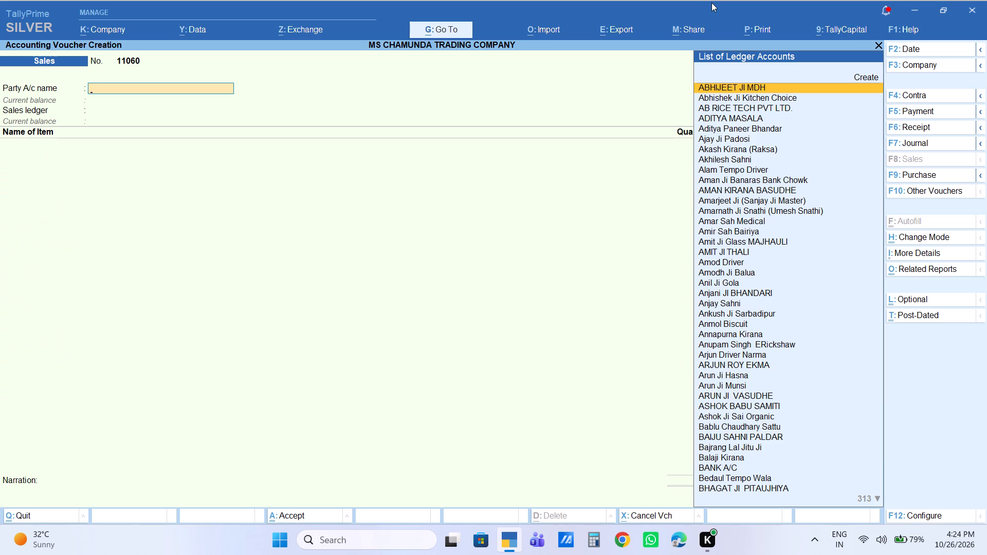
Begin the new Sales voucher with Cash as the party account and SALES as the sales ledger.
{"action": "type", "text": "cs"}
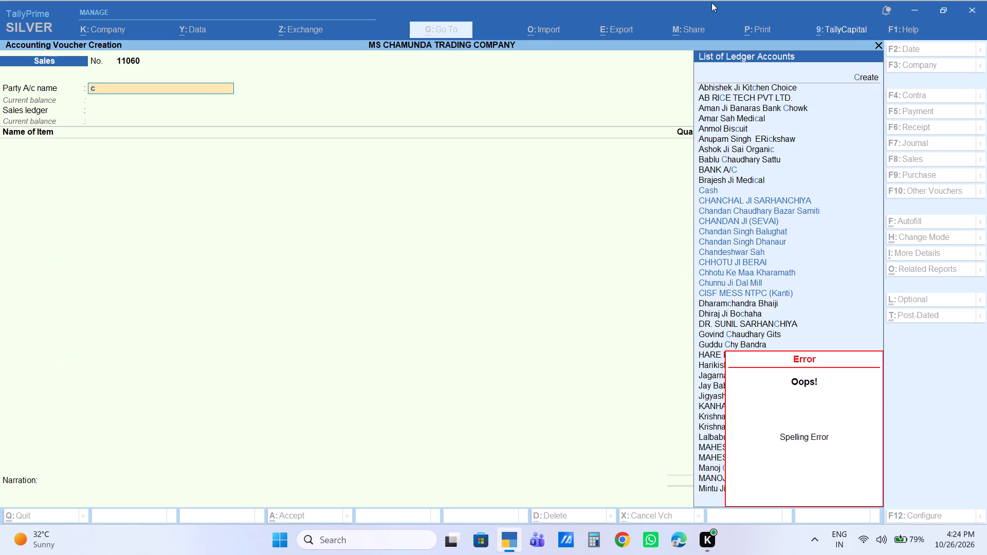
{"action": "type", "text": "as"}
{"action": "key", "text": "Return"}
{"action": "key", "text": "Return"}
{"action": "key", "text": "Return"}
{"action": "key", "text": "Return"}
{"action": "key", "text": "Return"}
{"action": "key", "text": "Return"}
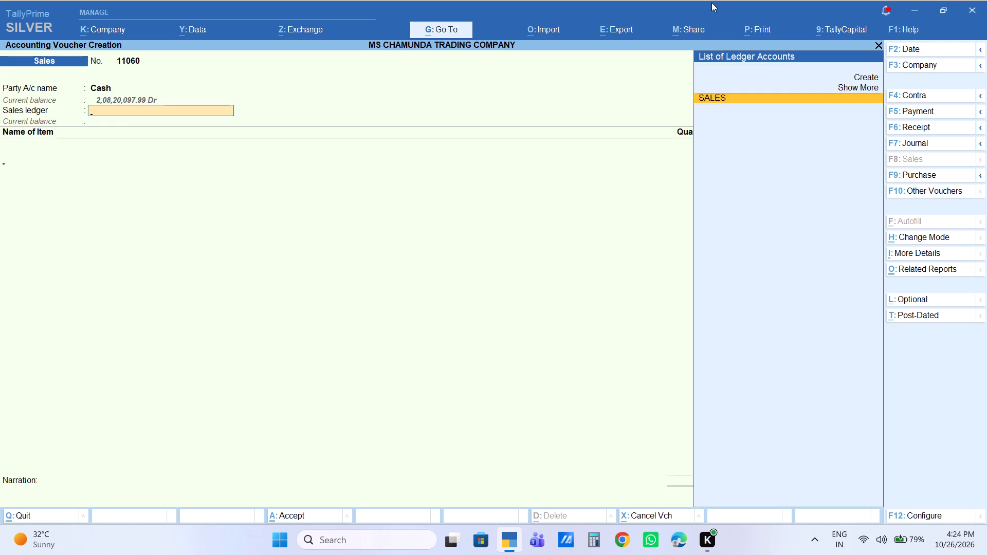
Add 1 BAG of CHINI SF 50kg to the Sales voucher with an amount of 2,900.
{"action": "type", "text": "sf"}
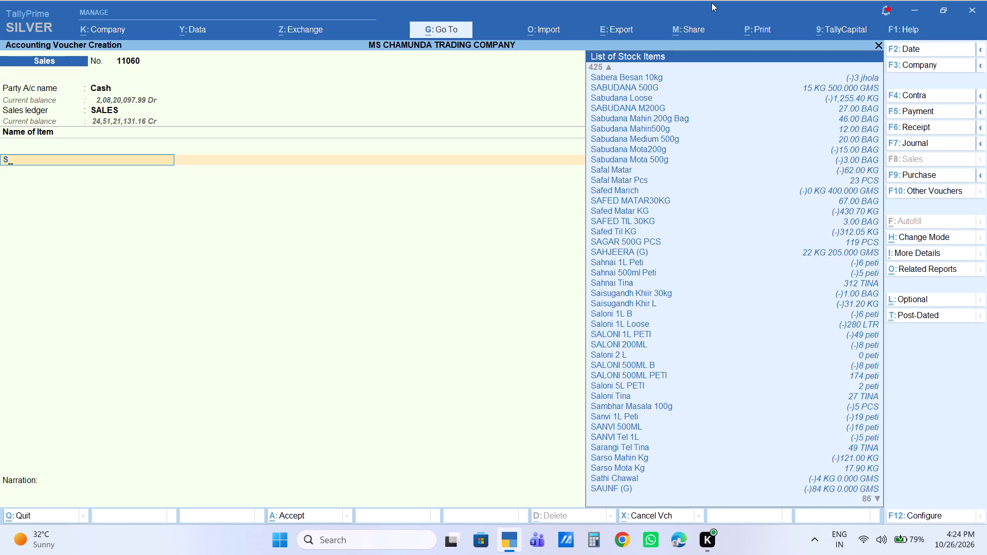
{"action": "key", "text": "Return"}
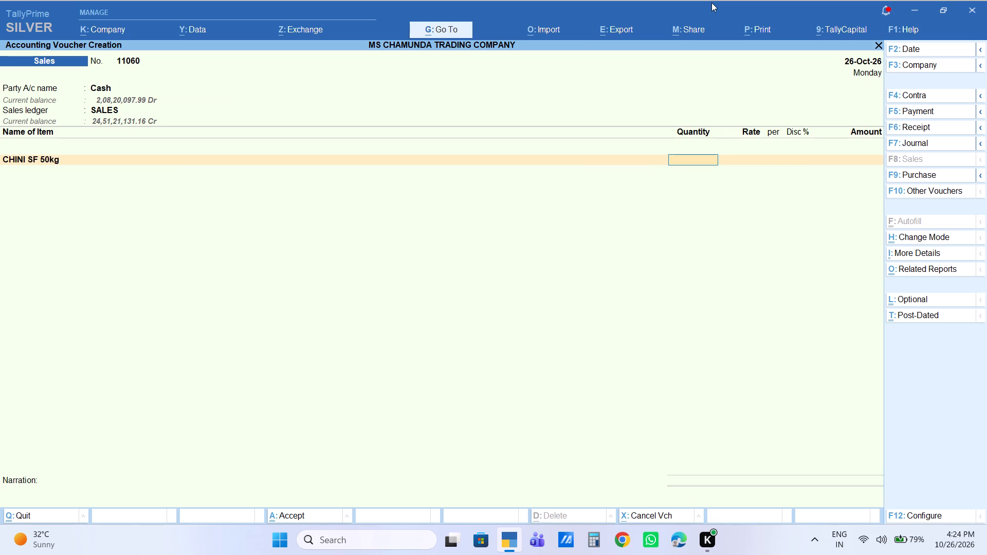
{"action": "key", "text": "1"}
{"action": "key", "text": "Return"}
{"action": "key", "text": "Return"}
{"action": "key", "text": "Return"}
{"action": "key", "text": "Return"}
{"action": "type", "text": "2900"}
{"action": "key", "text": "Return"}
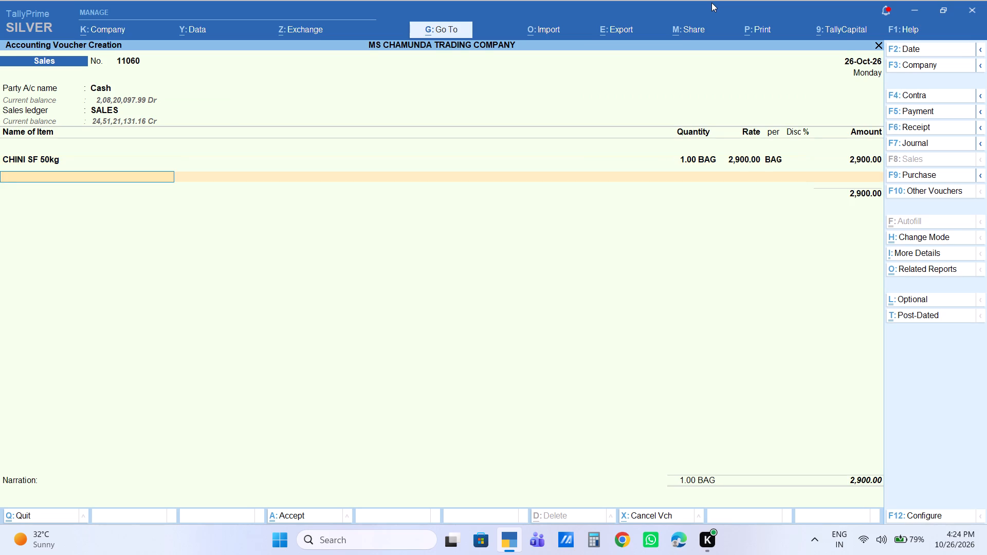
Add 1 BAG of Aata 50kg to the Sales voucher, accepting the suggested rate and amount.
{"action": "type", "text": "aa"}
{"action": "type", "text": "ta50"}
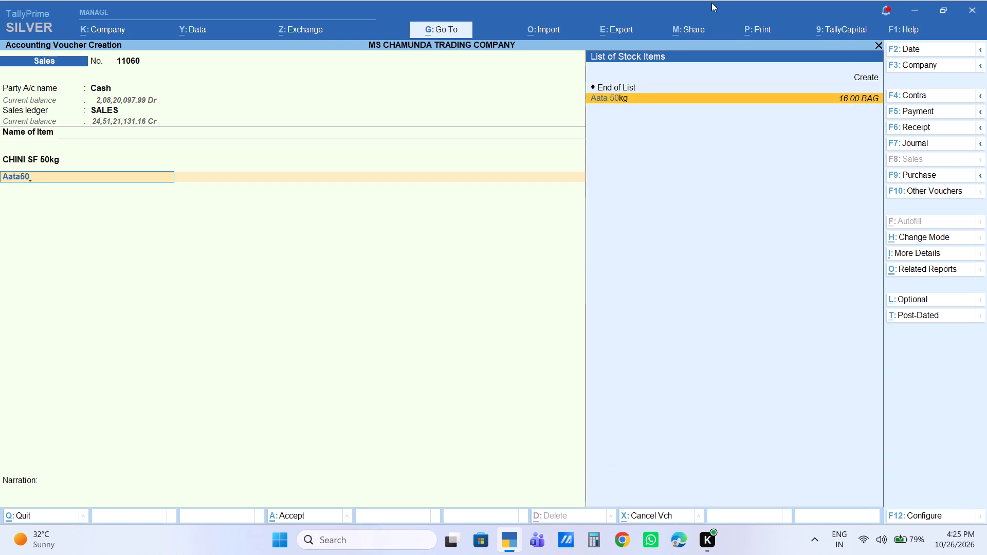
{"action": "key", "text": "Return"}
{"action": "key", "text": "1"}
{"action": "key", "text": "Return"}
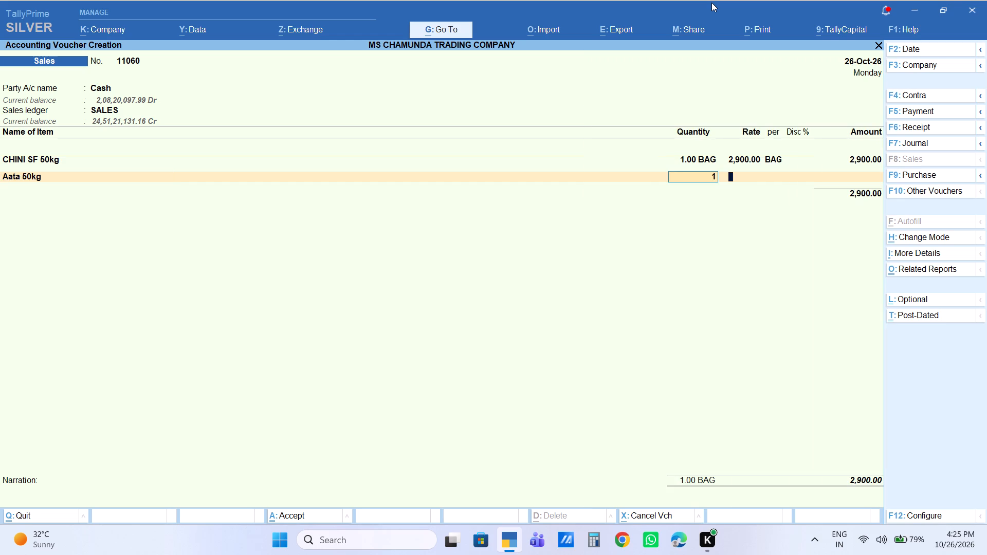
{"action": "key", "text": "Return"}
{"action": "key", "text": "Return"}
{"action": "key", "text": "Return"}
{"action": "key", "text": "Return"}
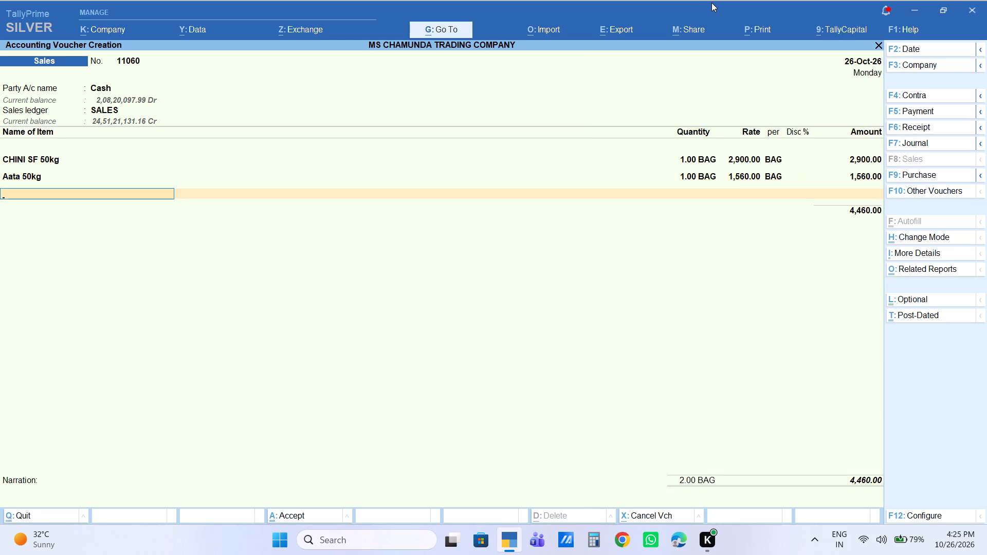
Add 2 BAG of Raj AATA 26KG to the Sales voucher with an amount of 1,680.
{"action": "type", "text": "rajaa"}
{"action": "key", "text": "Return"}
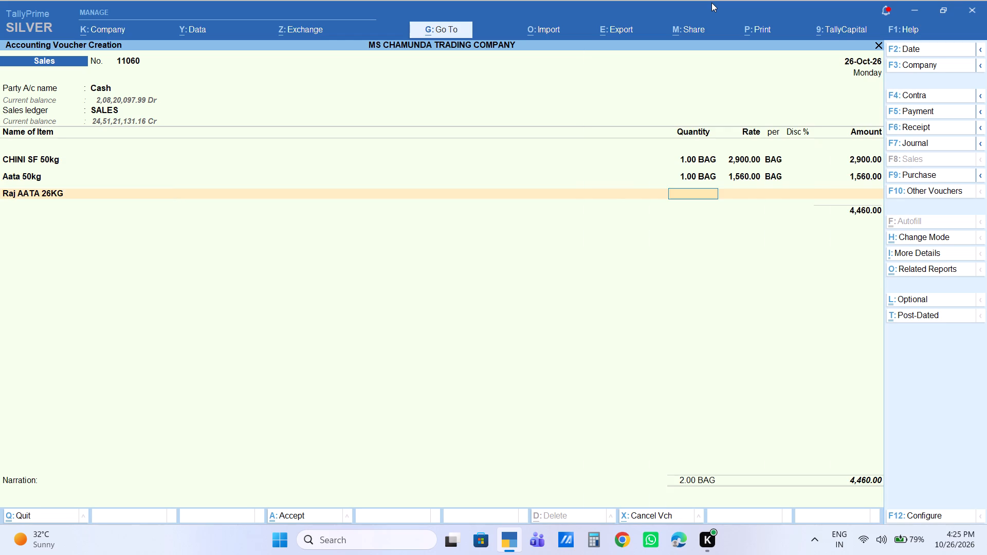
{"action": "key", "text": "2"}
{"action": "key", "text": "Return"}
{"action": "key", "text": "Return"}
{"action": "key", "text": "Return"}
{"action": "key", "text": "Return"}
{"action": "type", "text": "1680"}
{"action": "key", "text": "Return"}
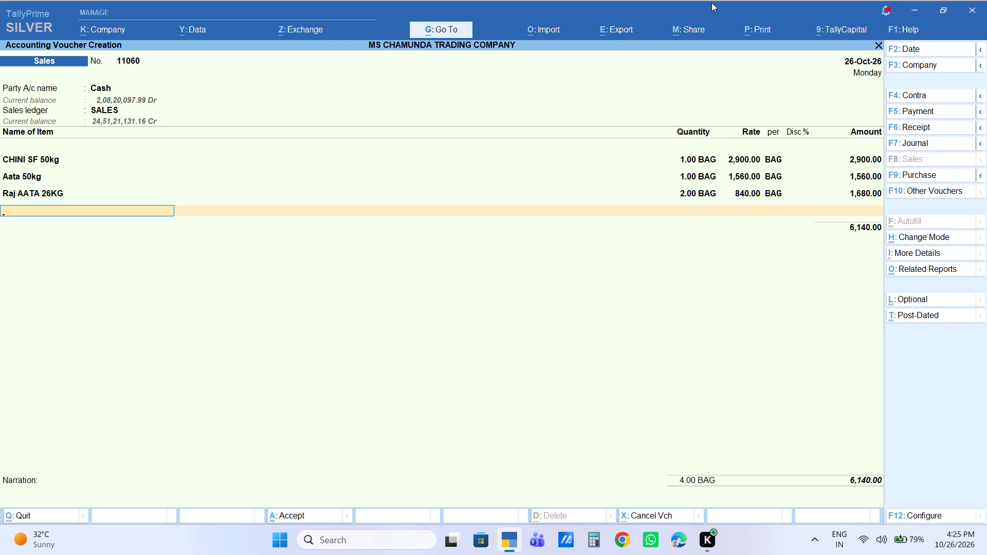
Add 1 peti of SALONI 1L PETI to the Sales voucher, accepting the suggested rate and amount.
{"action": "type", "text": "saloni"}
{"action": "key", "text": "1"}
{"action": "key", "text": "Down"}
{"action": "key", "text": "Down"}
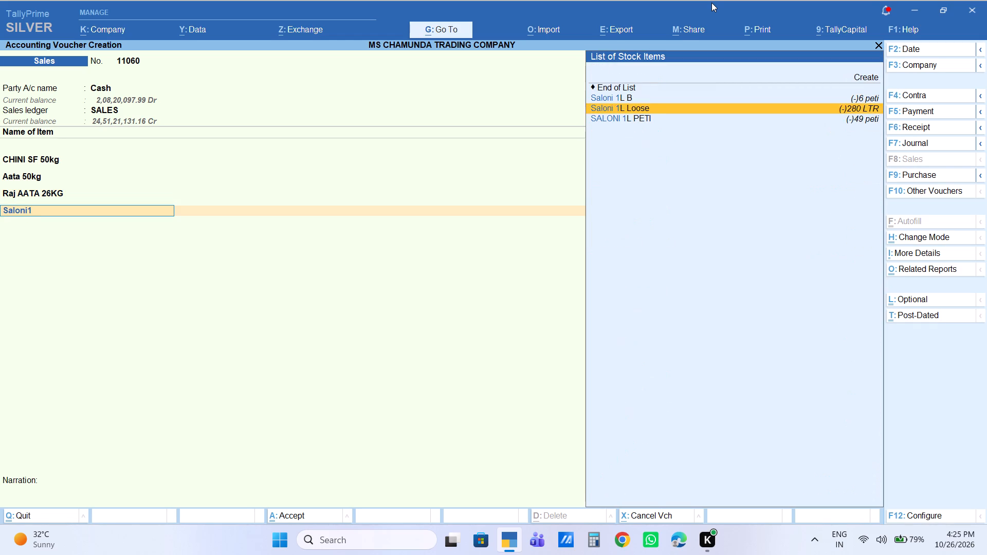
{"action": "key", "text": "Down"}
{"action": "key", "text": "Return"}
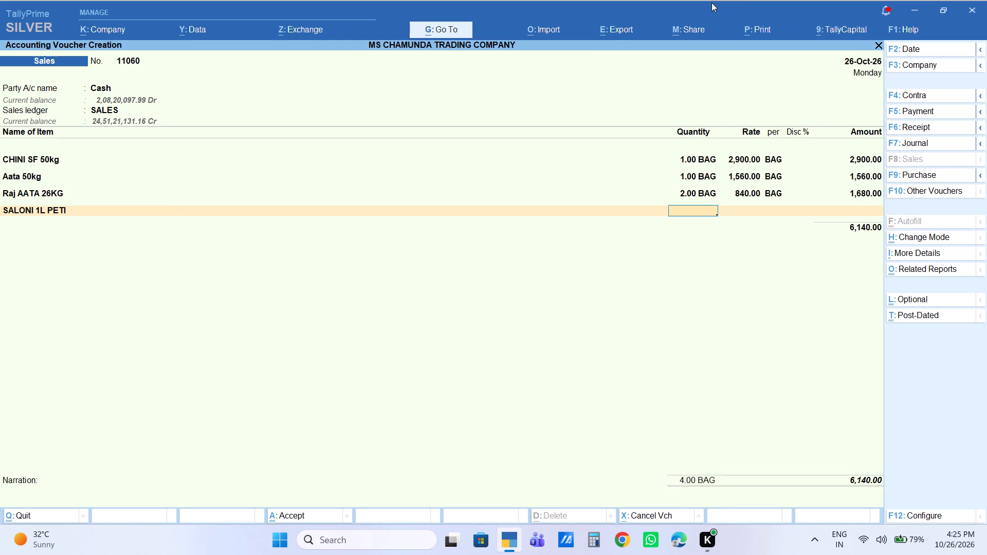
{"action": "key", "text": "1"}
{"action": "key", "text": "Return"}
{"action": "key", "text": "Return"}
{"action": "key", "text": "Return"}
{"action": "key", "text": "Return"}
{"action": "key", "text": "Return"}
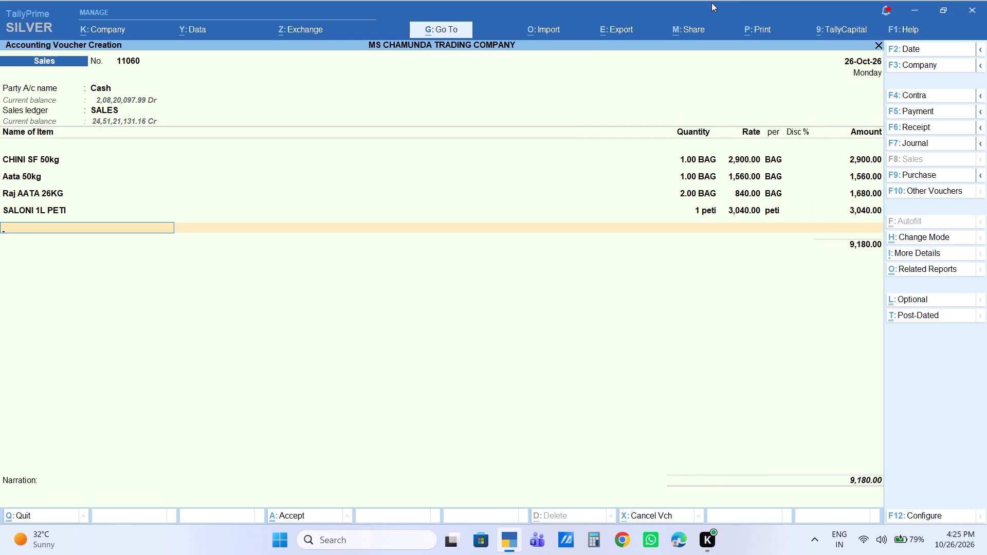
Add 1 BAG of WHITE TIGER 26kg to the Sales voucher with an amount of 1,575.
{"action": "type", "text": "wite"}
{"action": "key", "text": "BackSpace"}
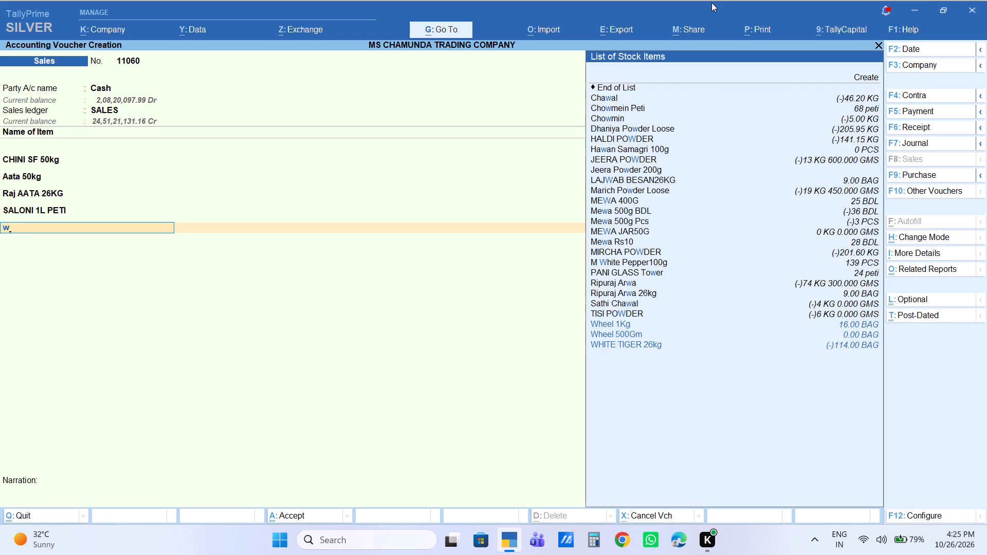
{"action": "type", "text": "hite"}
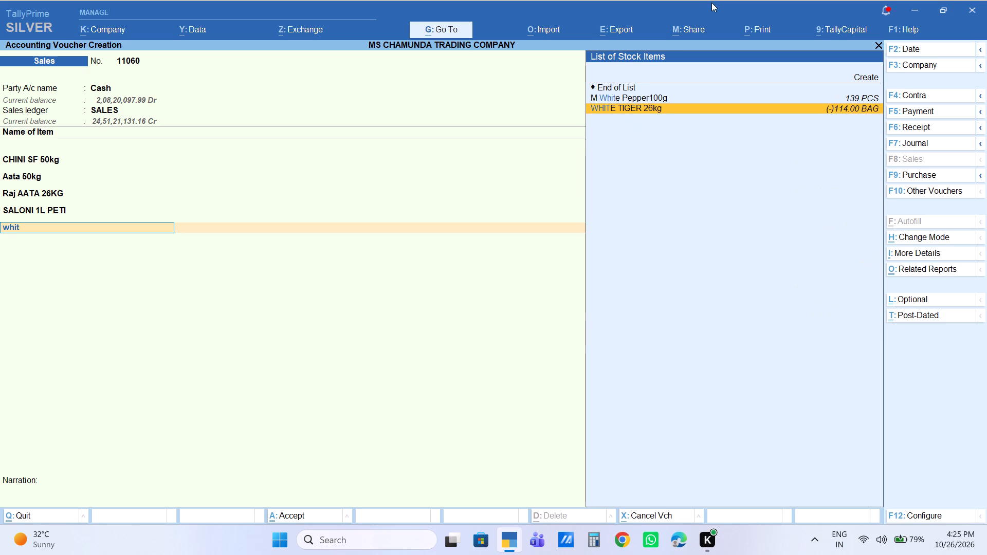
{"action": "key", "text": "Return"}
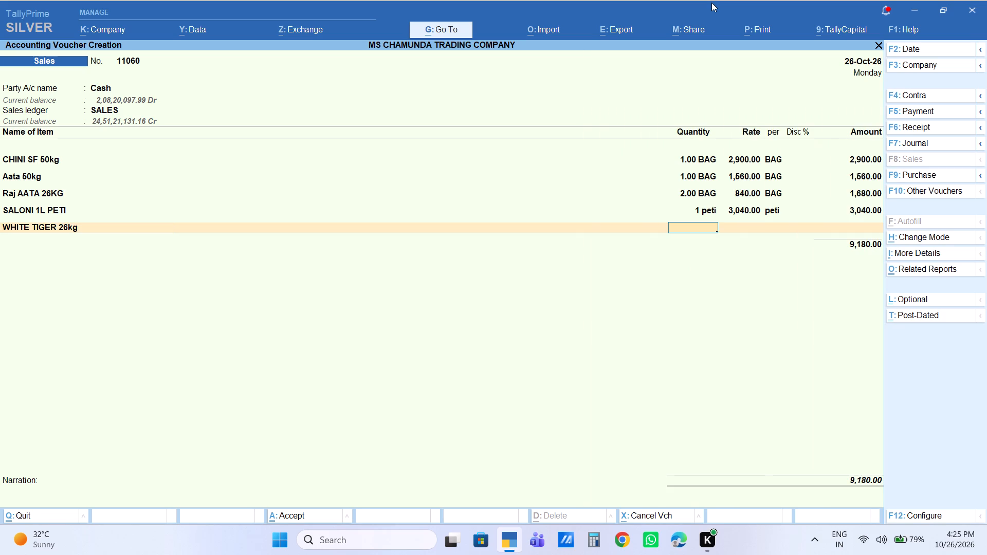
{"action": "key", "text": "1"}
{"action": "key", "text": "Return"}
{"action": "key", "text": "Return"}
{"action": "key", "text": "Return"}
{"action": "key", "text": "Return"}
{"action": "type", "text": "1575"}
{"action": "key", "text": "Return"}
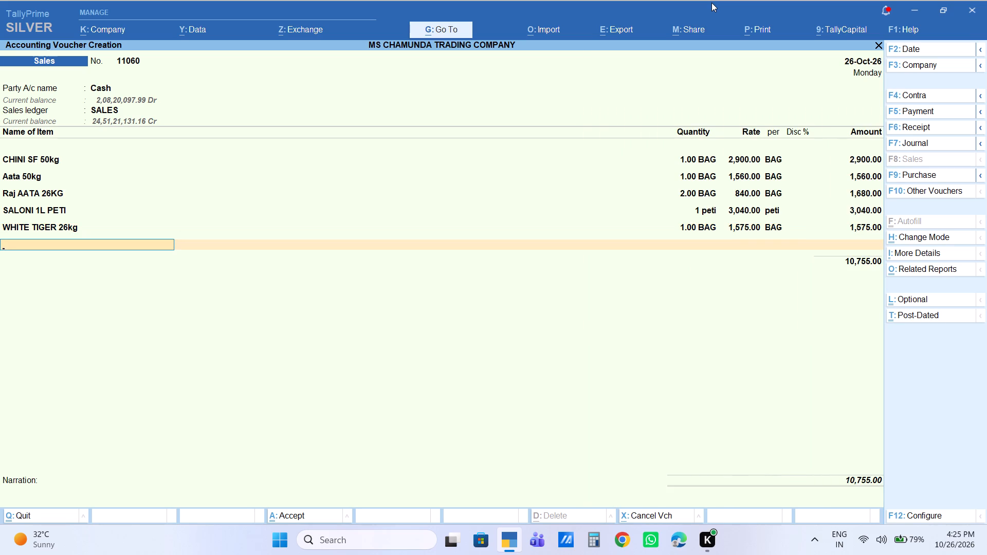
Add 1 jhola of SOOJI 500G to the Sales voucher, accepting the suggested rate and amount.
{"action": "type", "text": "sooji50"}
{"action": "key", "text": "Down"}
{"action": "key", "text": "Return"}
{"action": "key", "text": "1"}
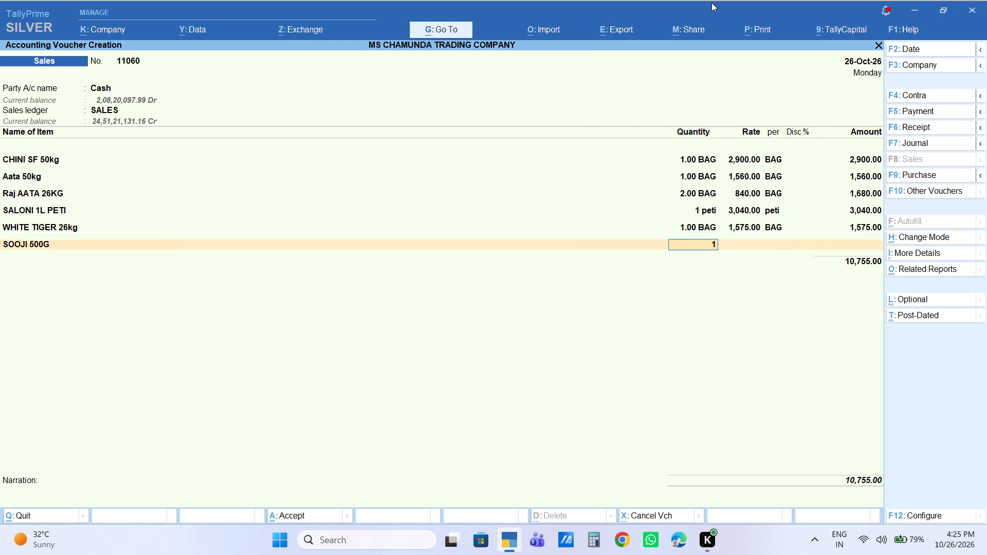
{"action": "key", "text": "Return"}
{"action": "key", "text": "Return"}
{"action": "key", "text": "Return"}
{"action": "key", "text": "Return"}
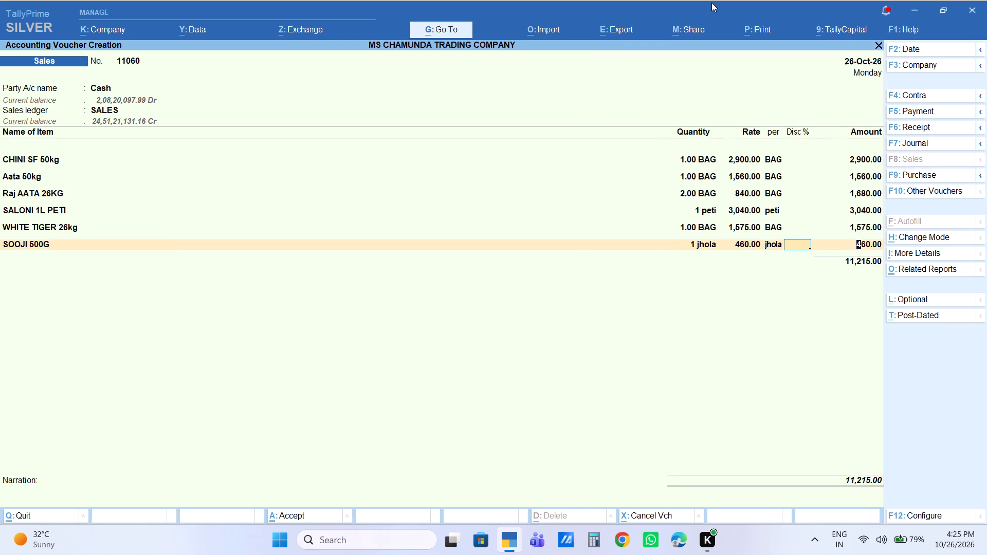
{"action": "key", "text": "Return"}
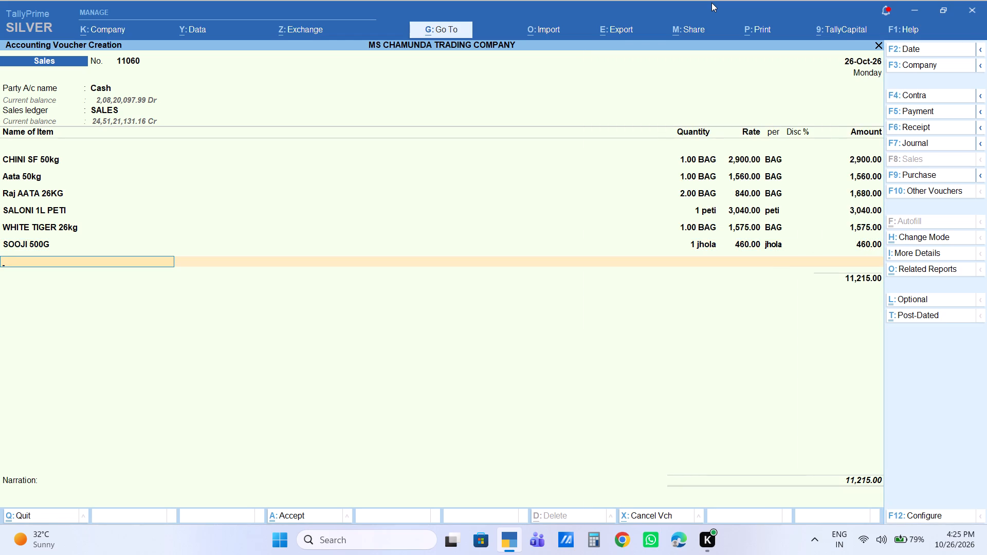
Add 1 BDL of R Meat Rs5 BDL to the Sales voucher, accepting the suggested rate and amount.
{"action": "type", "text": "r ,mea"}
{"action": "key", "text": "Down"}
{"action": "key", "text": "Down"}
{"action": "key", "text": "Down"}
{"action": "key", "text": "Down"}
{"action": "key", "text": "Down"}
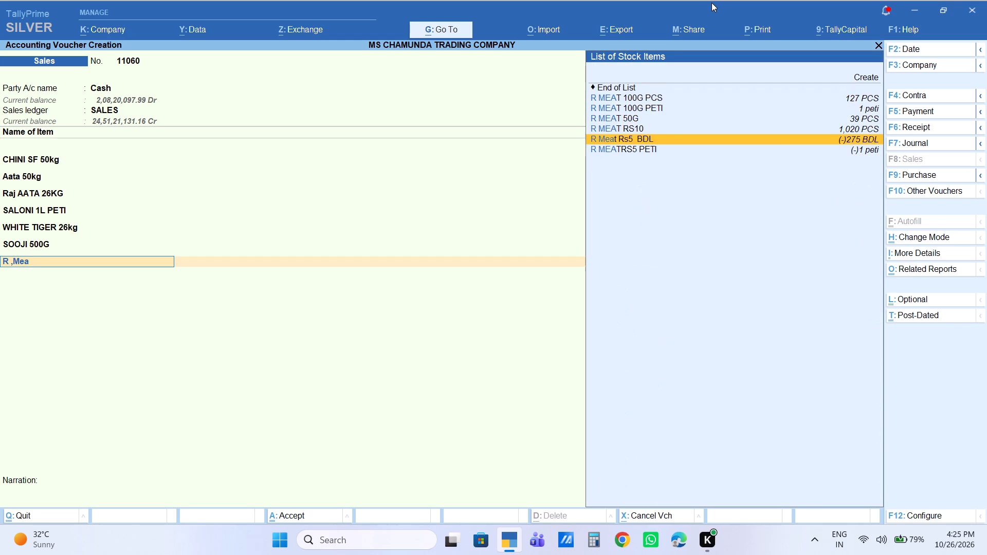
{"action": "key", "text": "Return"}
{"action": "key", "text": "1"}
{"action": "key", "text": "Return"}
{"action": "key", "text": "backslash"}
{"action": "key", "text": "Return"}
{"action": "key", "text": "backslash"}
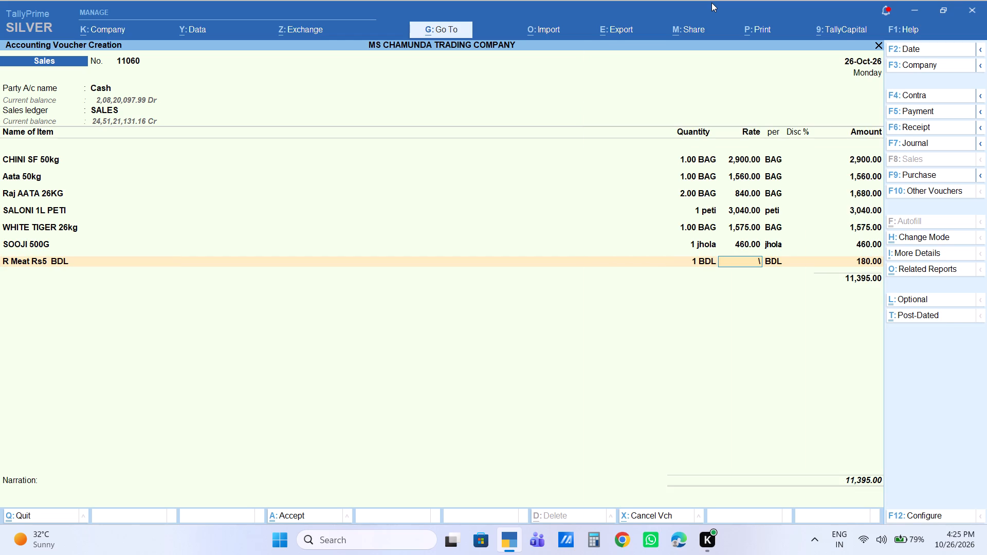
{"action": "key", "text": "BackSpace"}
{"action": "key", "text": "BackSpace"}
{"action": "key", "text": "Return"}
{"action": "key", "text": "Return"}
{"action": "key", "text": "Return"}
{"action": "key", "text": "Return"}
{"action": "key", "text": "Return"}
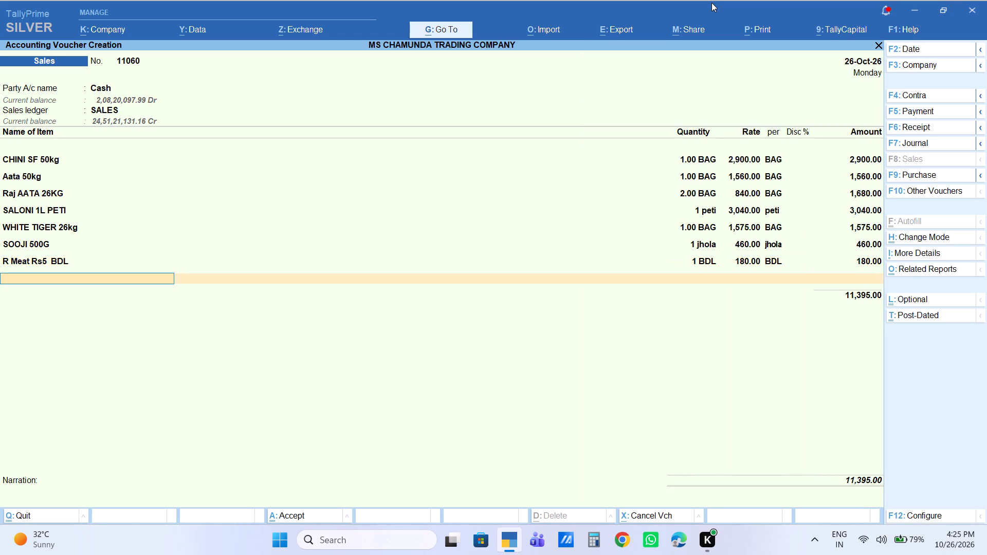
Add 2 BAG of 4094 26KG to the Sales voucher with an amount of 2,500.
{"action": "type", "text": "4094"}
{"action": "key", "text": "Down"}
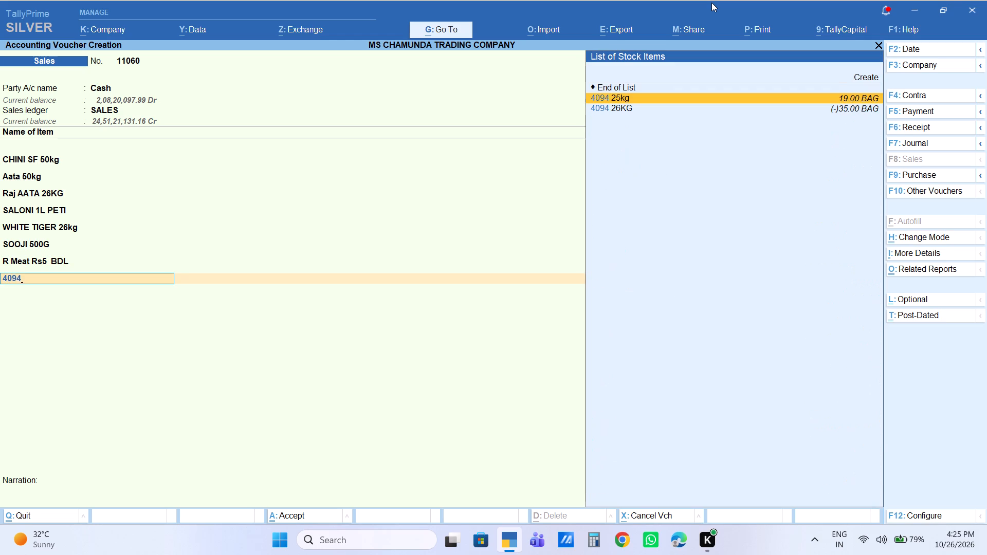
{"action": "key", "text": "Down"}
{"action": "key", "text": "Return"}
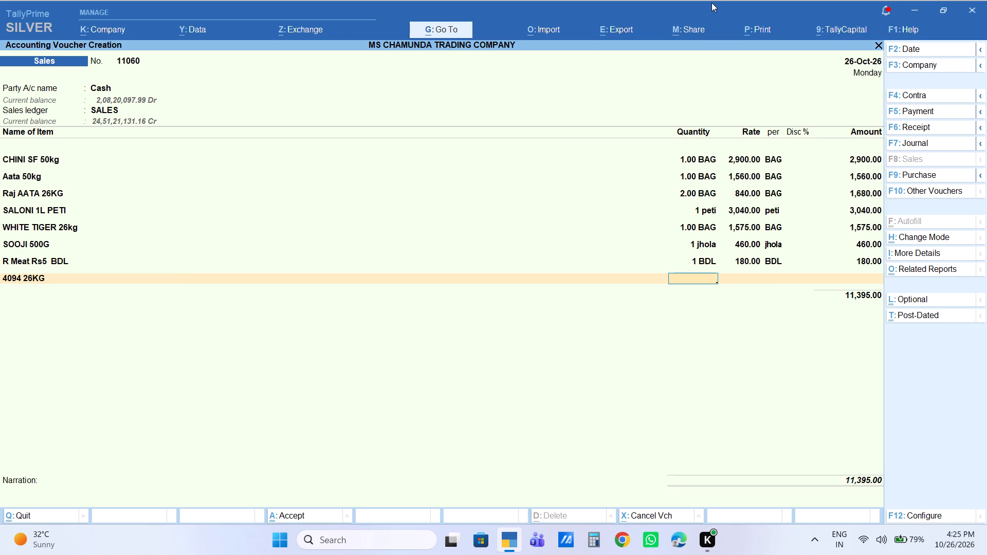
{"action": "key", "text": "2"}
{"action": "key", "text": "Return"}
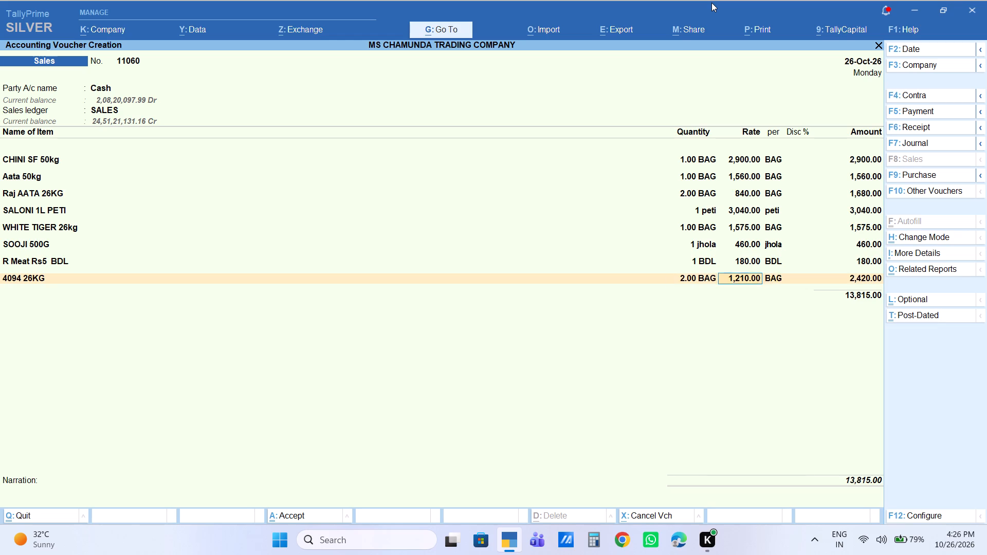
{"action": "key", "text": "Return"}
{"action": "key", "text": "Return"}
{"action": "key", "text": "Return"}
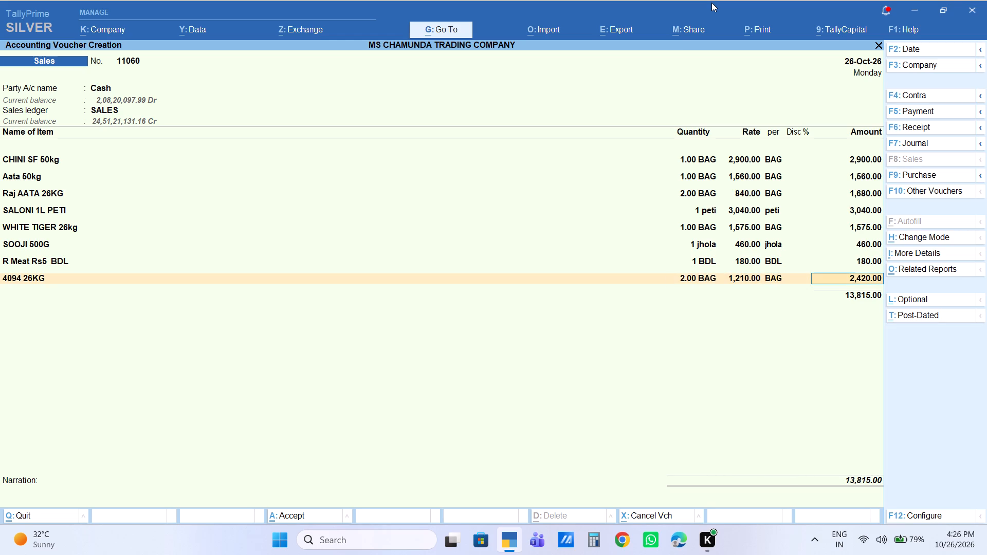
{"action": "type", "text": "2500"}
{"action": "key", "text": "Return"}
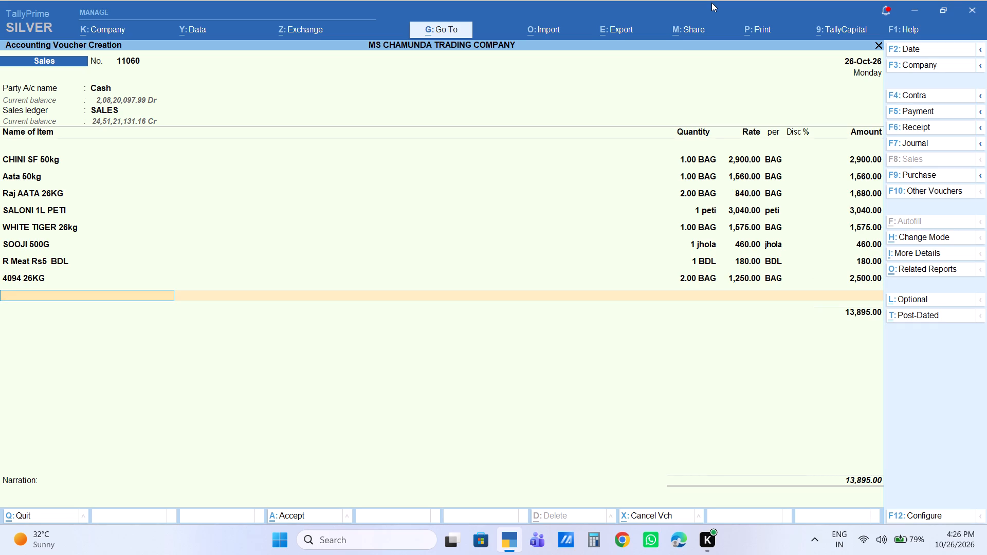
End the item list, add a Labour Charge of 20, and save the Sales voucher with a blank narration.
{"action": "key", "text": "Return"}
{"action": "type", "text": "la"}
{"action": "key", "text": "Return"}
{"action": "key", "text": "Return"}
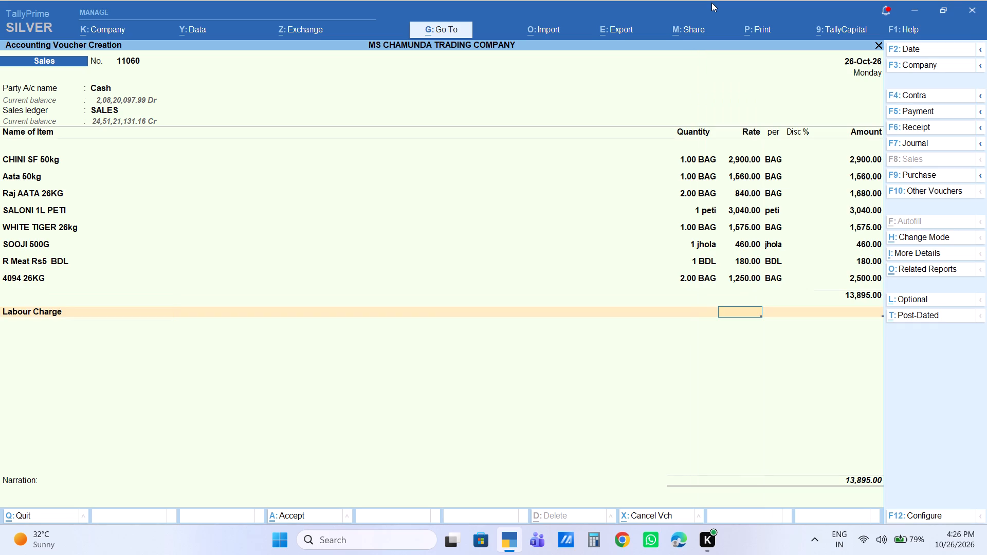
{"action": "key", "text": "2"}
{"action": "key", "text": "0"}
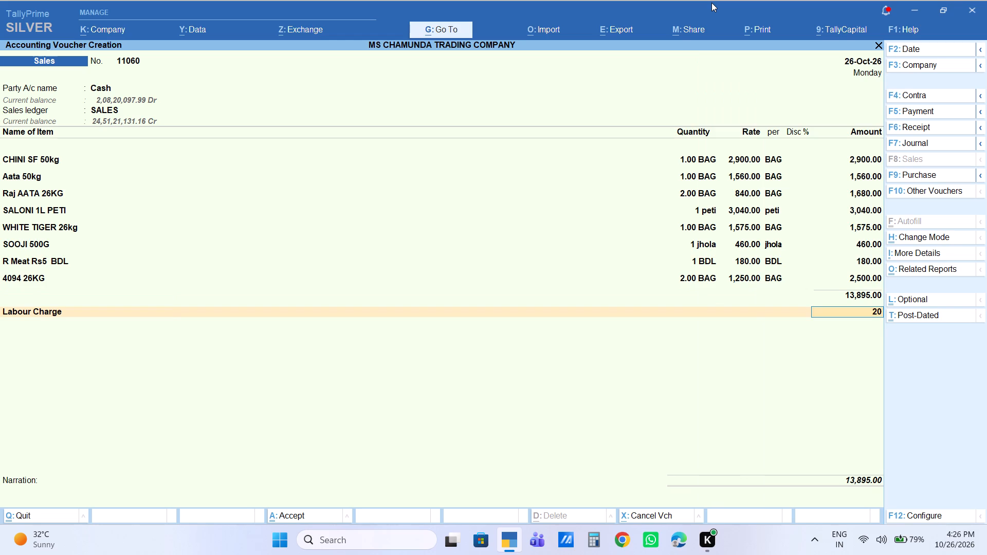
{"action": "key", "text": "Return"}
{"action": "key", "text": "Return"}
{"action": "key", "text": "Return"}
{"action": "key", "text": "Return"}
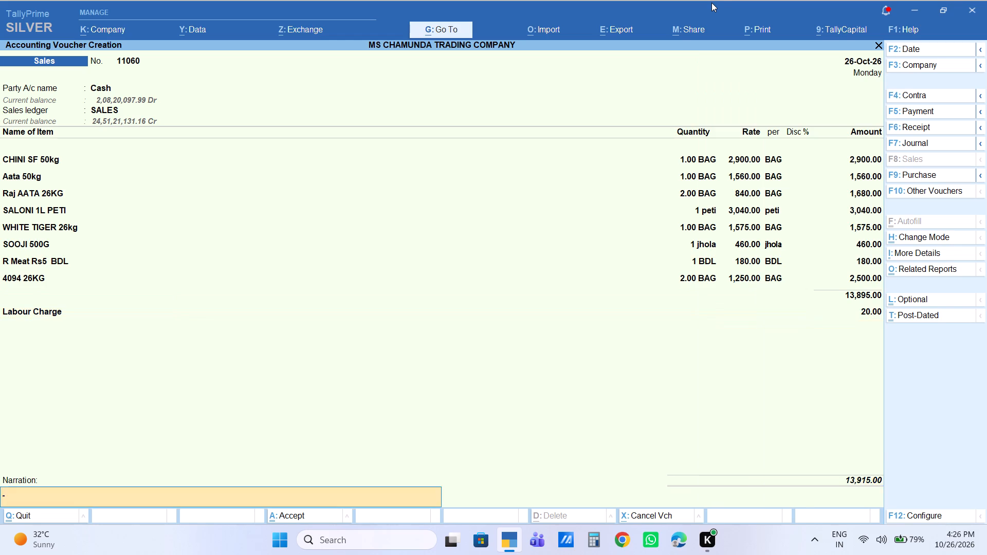
{"action": "key", "text": "Return"}
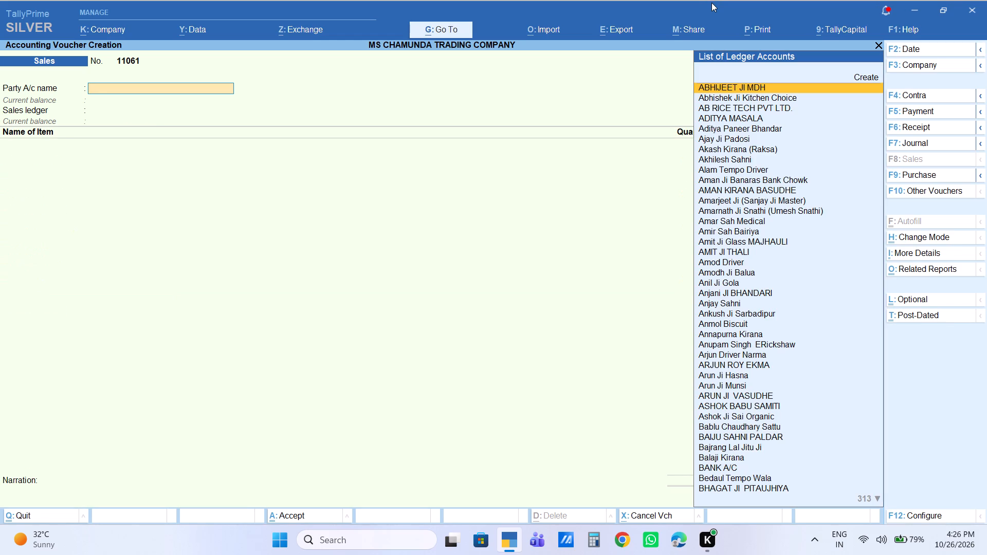
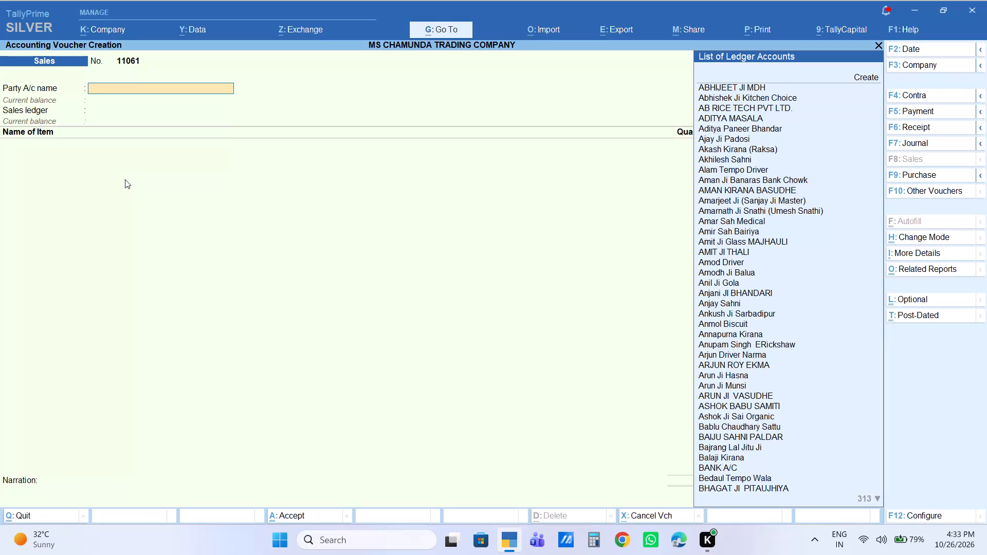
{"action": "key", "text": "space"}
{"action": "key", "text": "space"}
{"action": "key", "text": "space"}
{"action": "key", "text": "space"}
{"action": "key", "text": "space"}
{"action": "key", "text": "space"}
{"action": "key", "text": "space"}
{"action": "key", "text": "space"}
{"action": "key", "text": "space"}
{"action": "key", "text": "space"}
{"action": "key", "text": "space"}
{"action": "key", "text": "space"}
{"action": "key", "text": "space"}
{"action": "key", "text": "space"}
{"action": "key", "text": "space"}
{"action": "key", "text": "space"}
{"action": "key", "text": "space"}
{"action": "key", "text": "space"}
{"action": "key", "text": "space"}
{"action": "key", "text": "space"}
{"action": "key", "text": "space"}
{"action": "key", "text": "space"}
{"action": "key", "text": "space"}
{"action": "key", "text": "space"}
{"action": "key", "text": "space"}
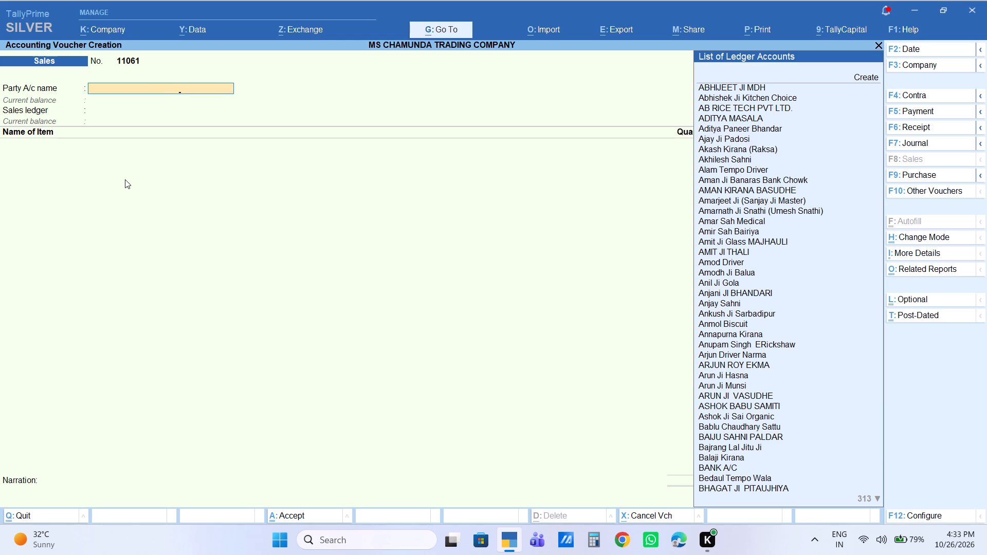
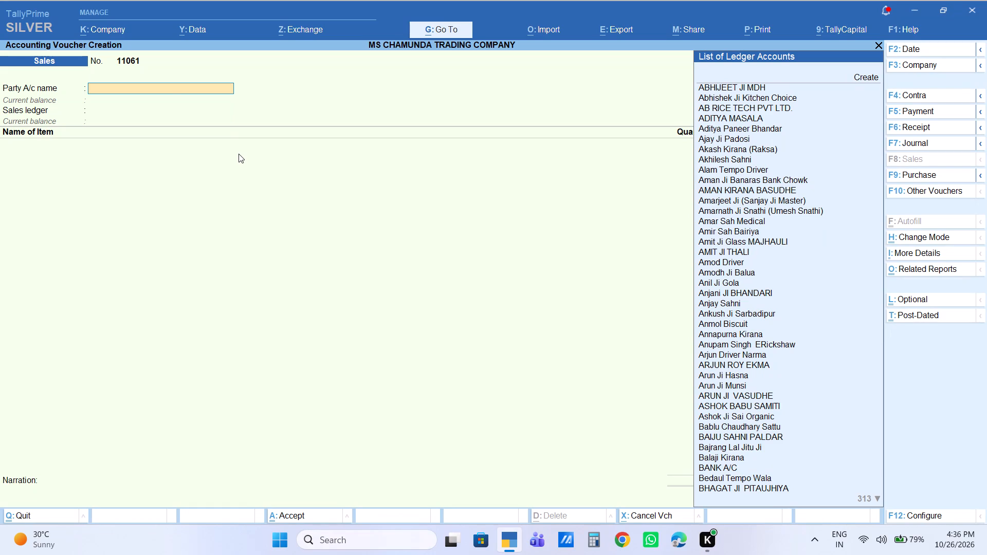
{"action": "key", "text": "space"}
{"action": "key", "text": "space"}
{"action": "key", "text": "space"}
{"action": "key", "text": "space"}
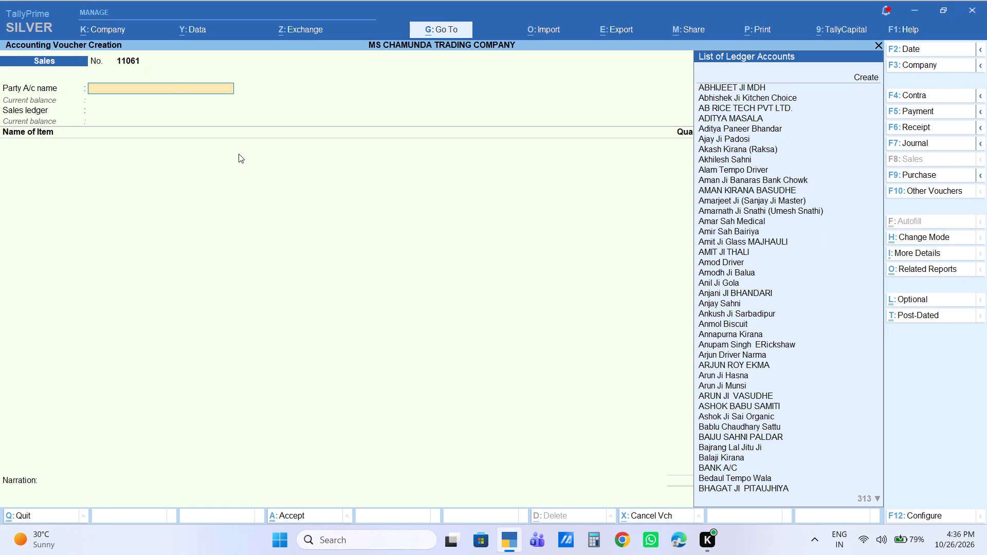